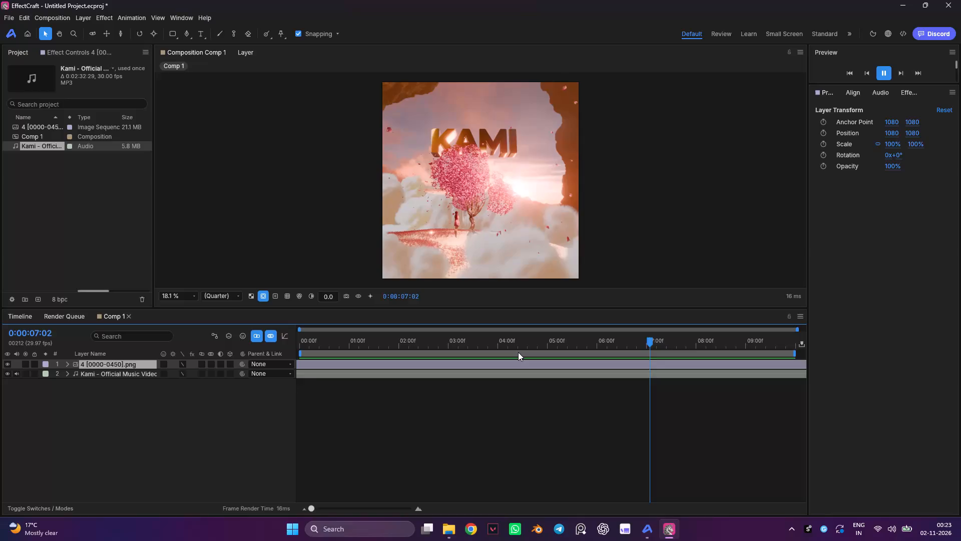
Trim roughly the first 14 seconds off the Kami - Official Music Video layer in two passes, sliding it back to the composition start.
key("space")
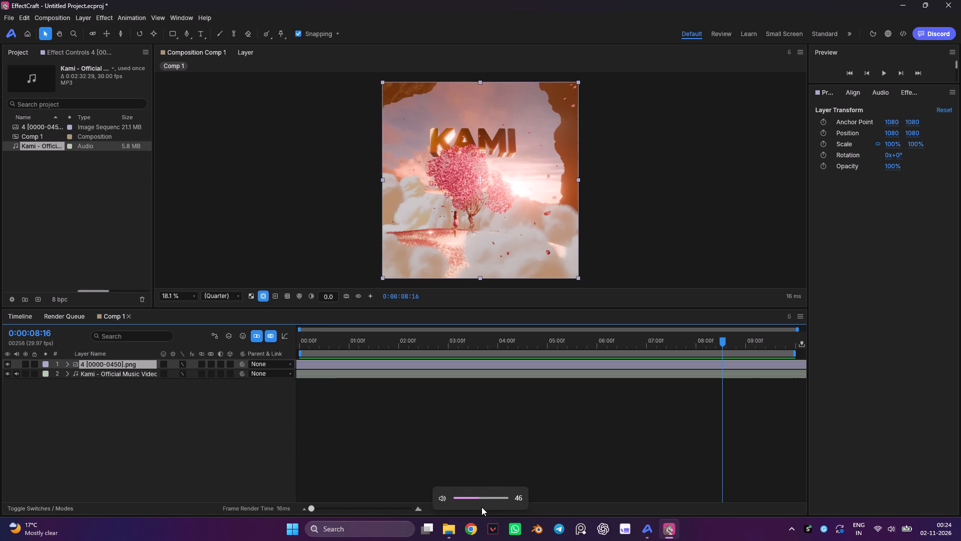
key("space")
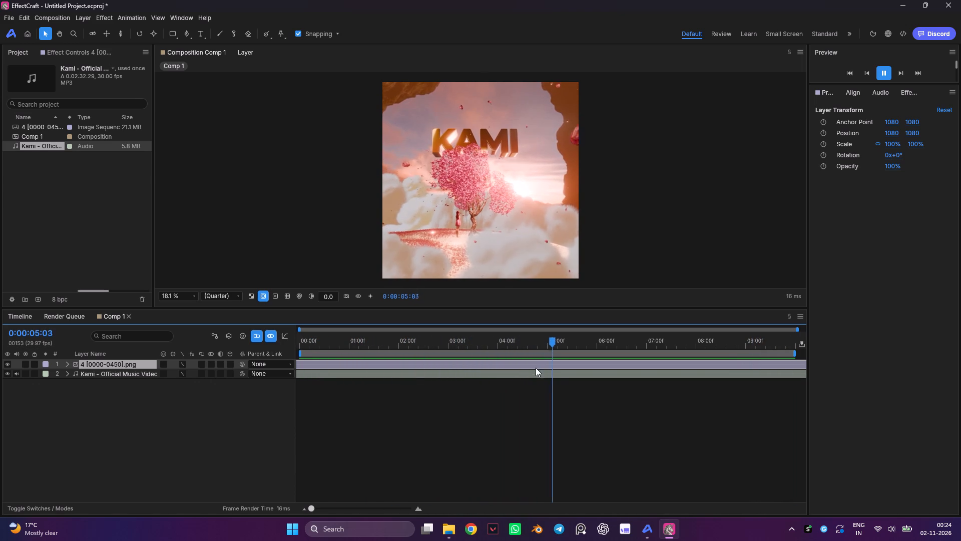
key("space")
left_click(519, 374)
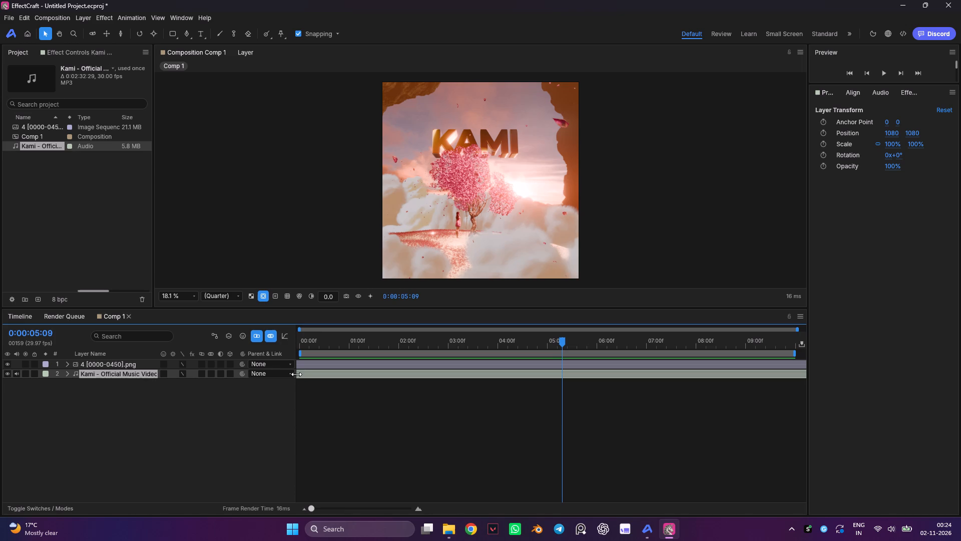
left_click_drag(297, 374, 730, 392)
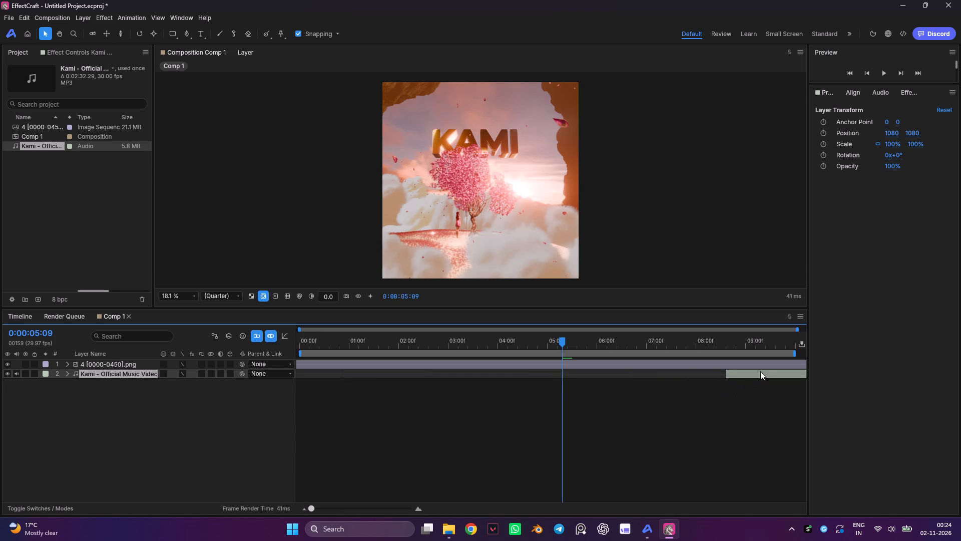
left_click_drag(760, 373, 432, 390)
left_click_drag(401, 374, 505, 377)
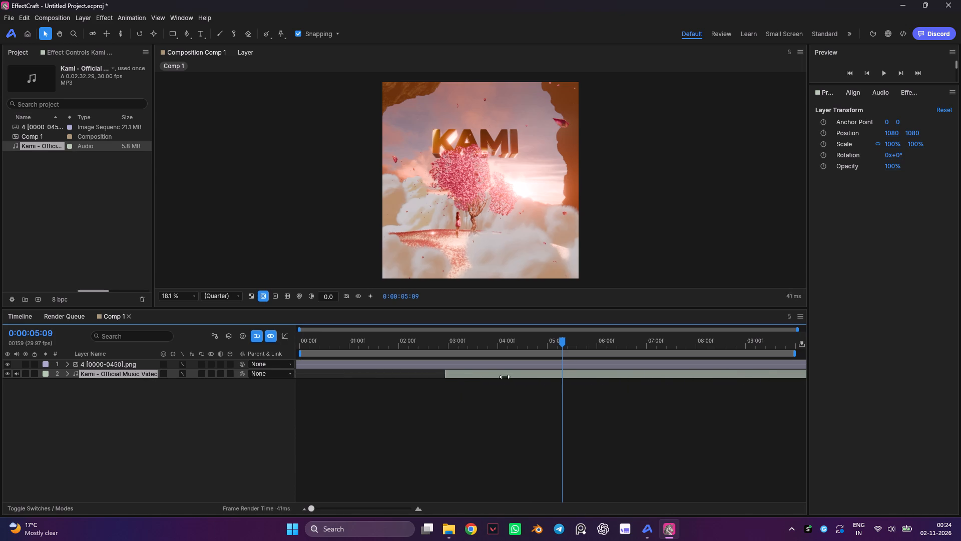
left_click_drag(505, 377, 685, 387)
left_click_drag(708, 376, 324, 392)
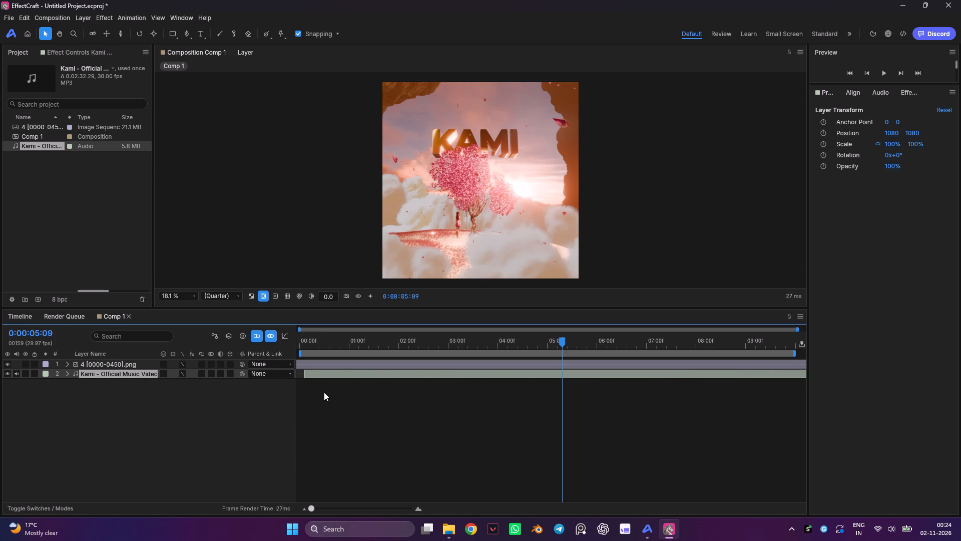
left_click_drag(324, 392, 315, 392)
Play the audio from the start, trim its opening up to about 0:00:07:04, and slide the layer back to the composition start.
left_click_drag(302, 342, 296, 345)
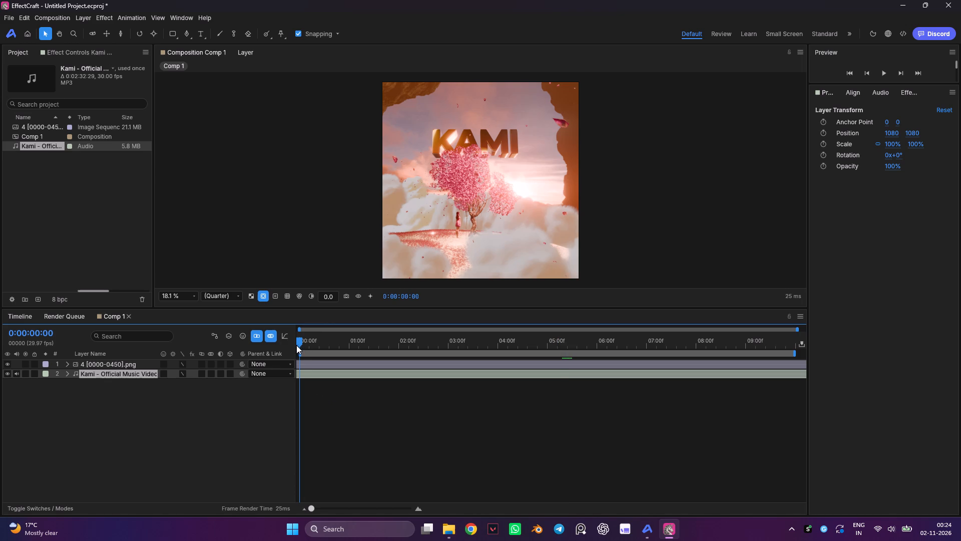
left_click_drag(296, 345, 293, 346)
key("space")
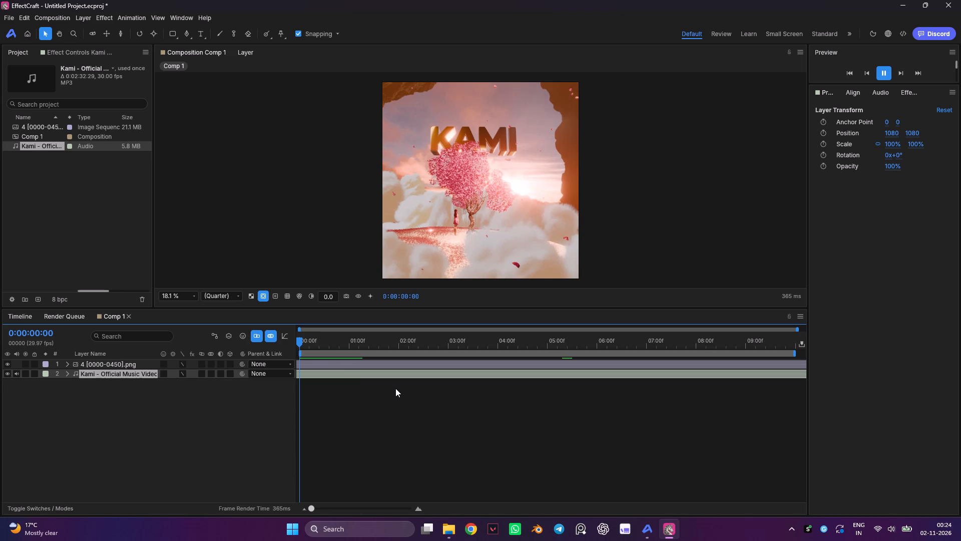
left_click_drag(474, 343, 407, 350)
key("space")
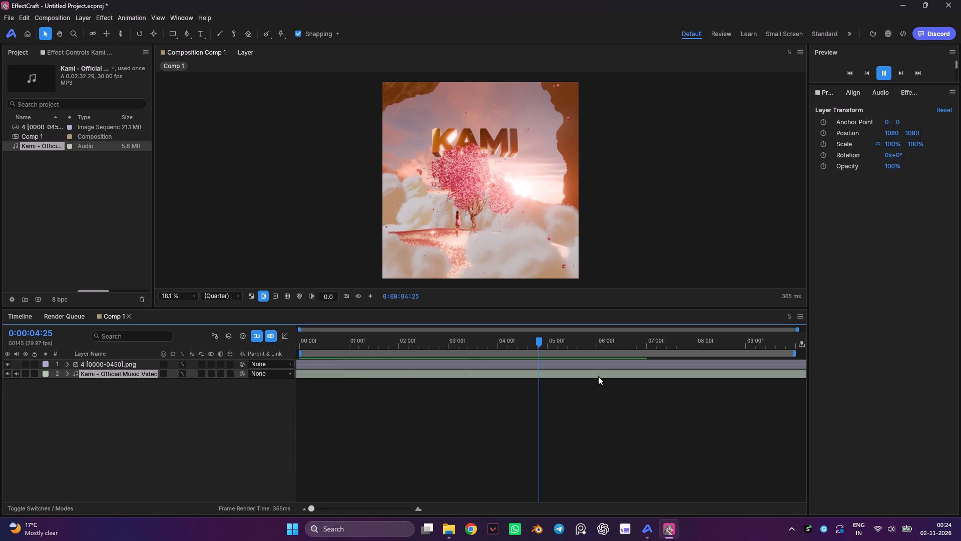
key("space")
left_click(642, 374)
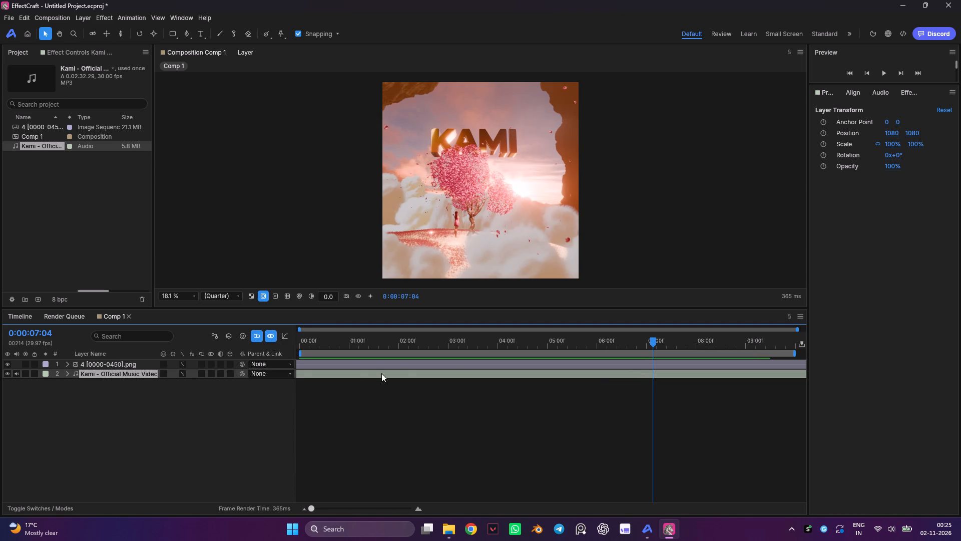
left_click_drag(296, 372, 652, 385)
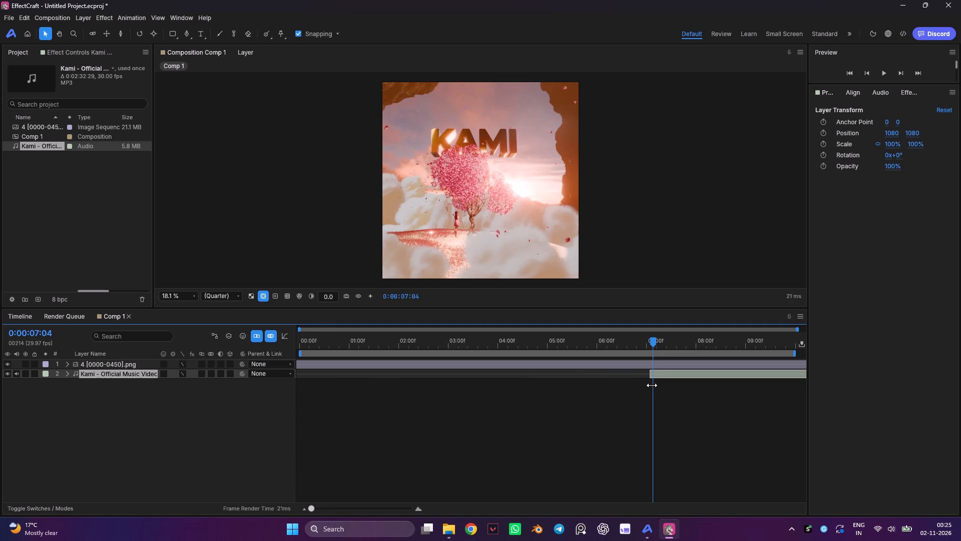
left_click_drag(652, 385, 654, 386)
left_click_drag(705, 375, 661, 374)
left_click_drag(661, 374, 342, 374)
Preview Comp 1 from 0:00:00:00 to judge where the trimmed music track should begin.
left_click_drag(305, 347, 296, 347)
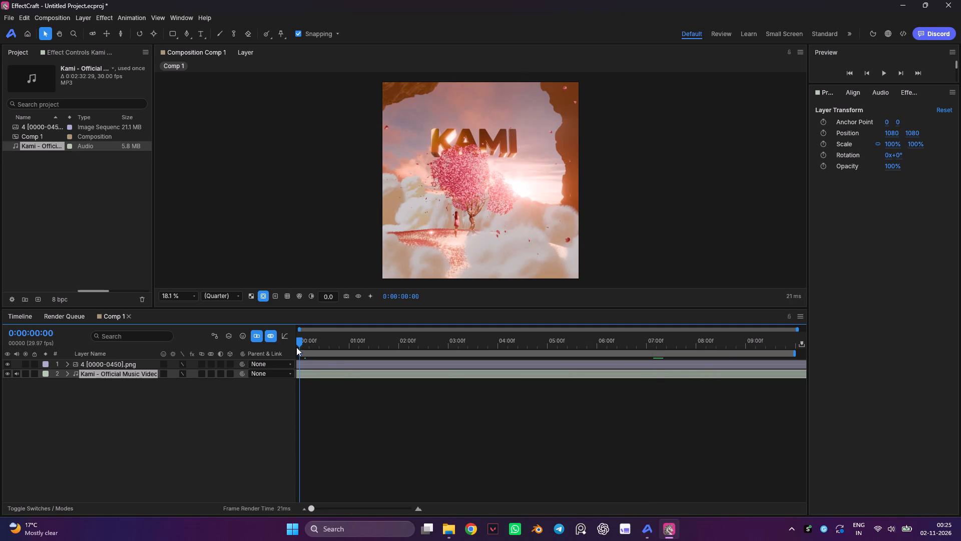
left_click_drag(296, 347, 293, 348)
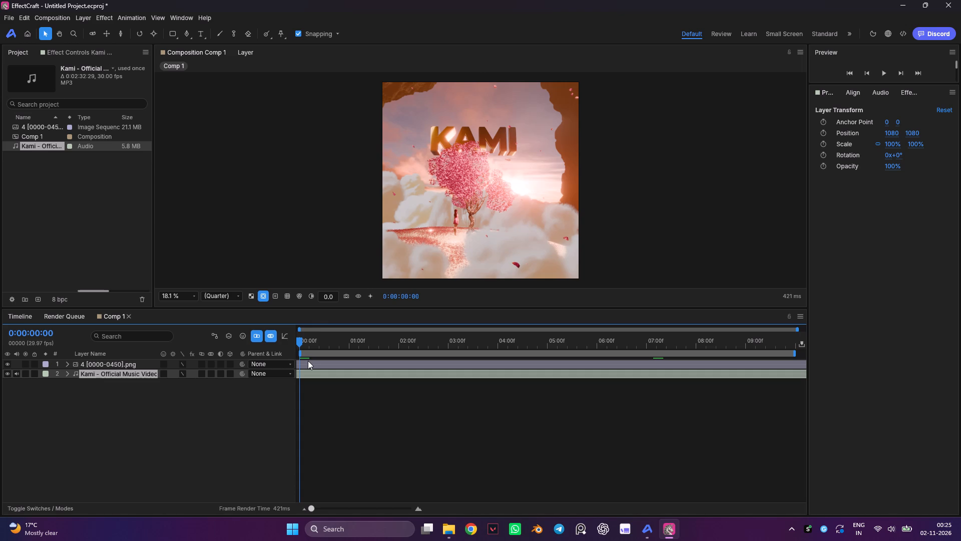
key("space")
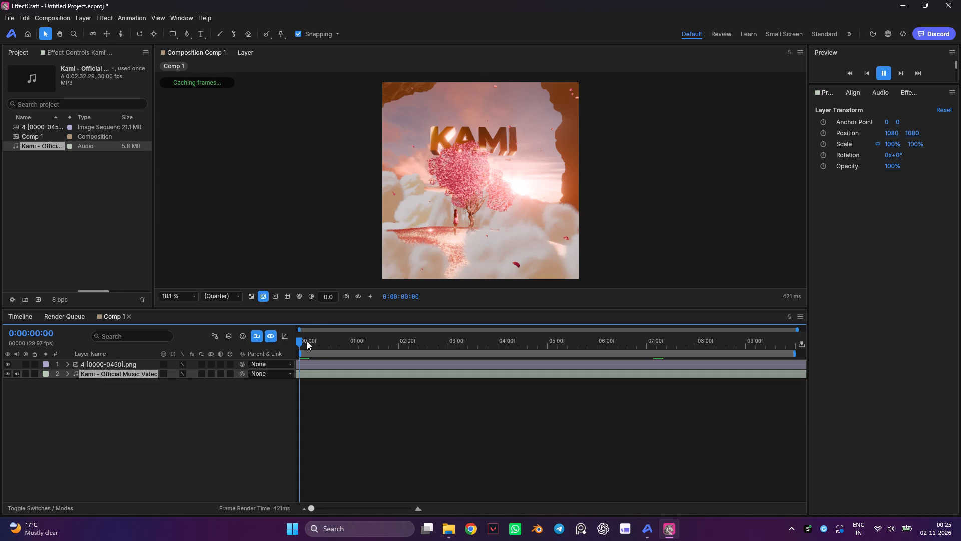
key("space")
left_click_drag(306, 343, 359, 350)
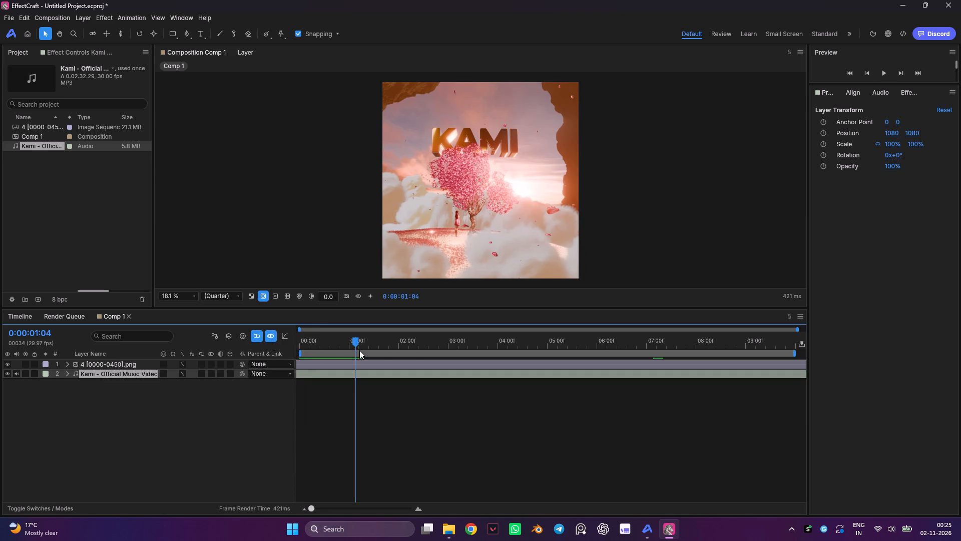
left_click_drag(359, 350, 300, 369)
key("space")
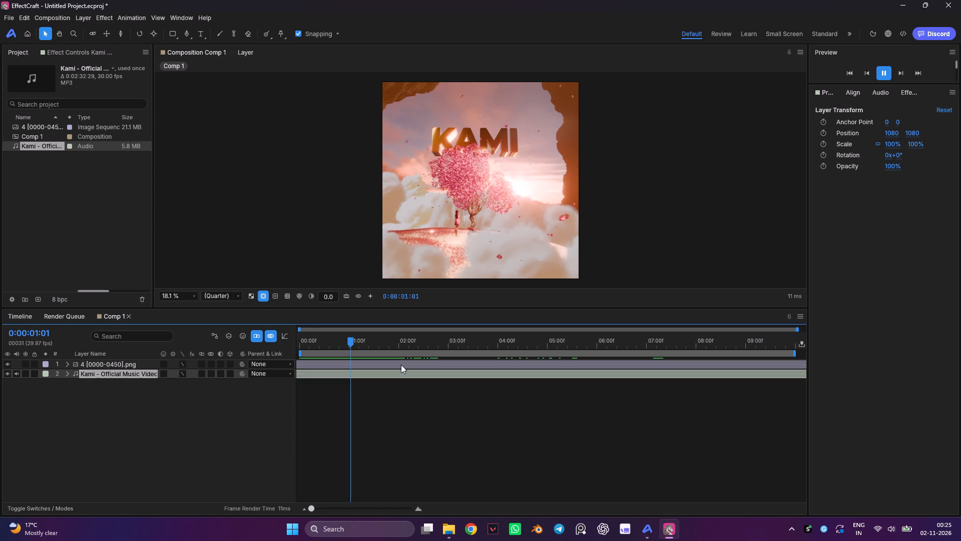
key("space")
Trim about another 8.5 seconds off the start of the music layer and slide it back to the composition start.
left_click(514, 373)
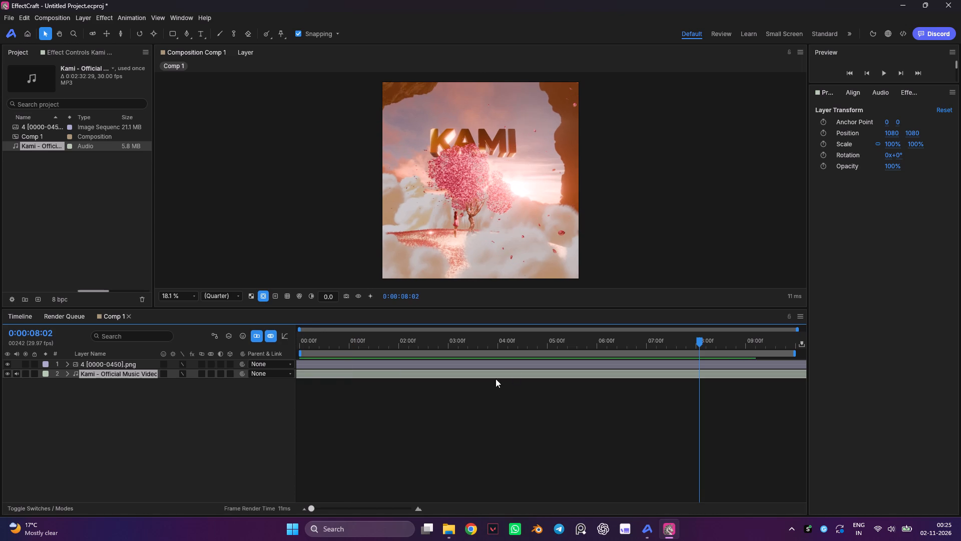
left_click(302, 374)
left_click_drag(298, 373, 307, 376)
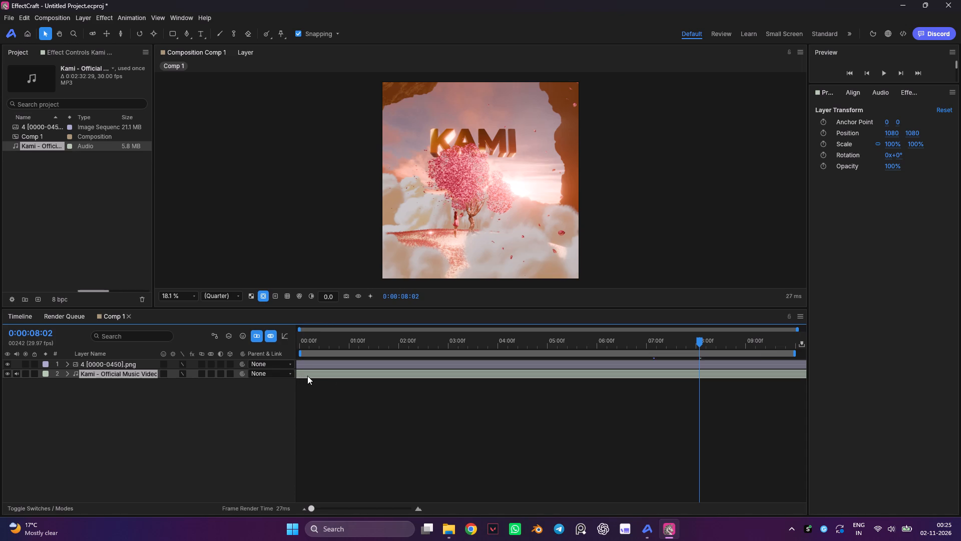
left_click_drag(307, 376, 315, 376)
left_click_drag(307, 373, 669, 384)
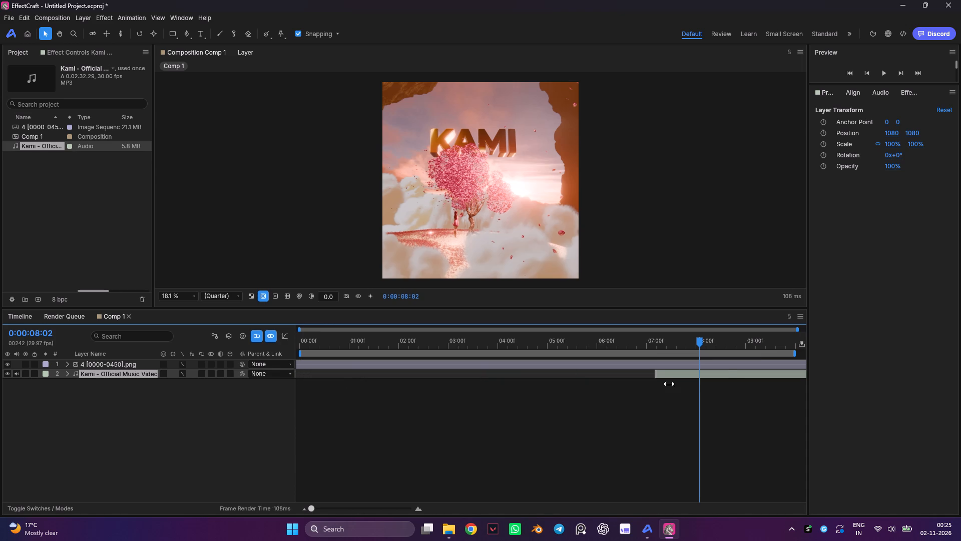
left_click_drag(669, 384, 734, 382)
left_click_drag(752, 377, 307, 392)
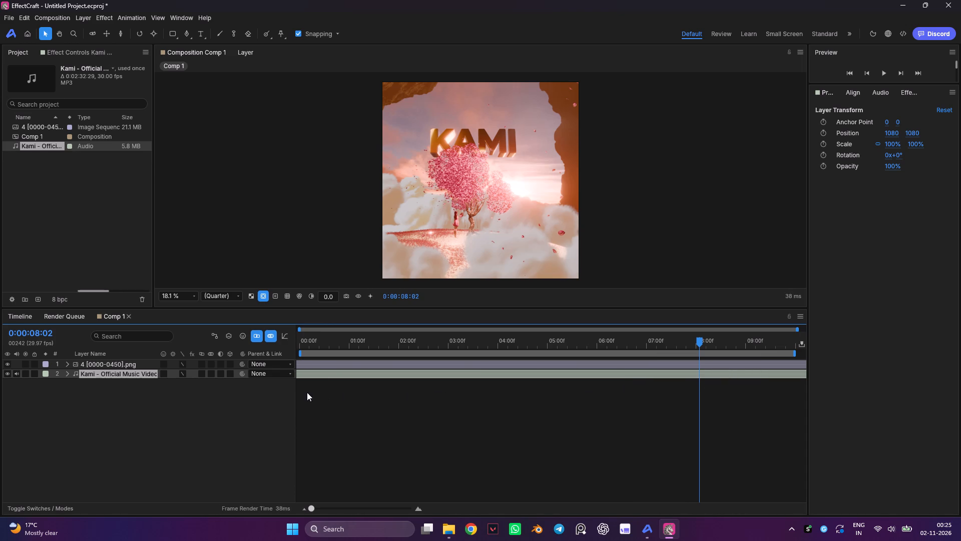
left_click_drag(307, 392, 305, 392)
Replay the opening second of Comp 1 from 0:00:00:00 to check how the music comes in.
left_click(300, 349)
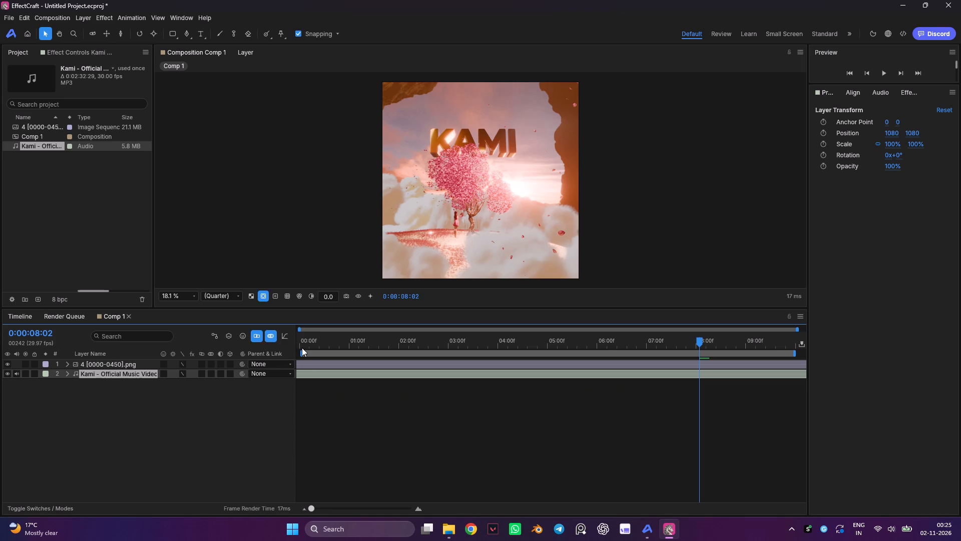
left_click_drag(303, 352, 297, 354)
left_click(300, 342)
left_click_drag(300, 342, 299, 342)
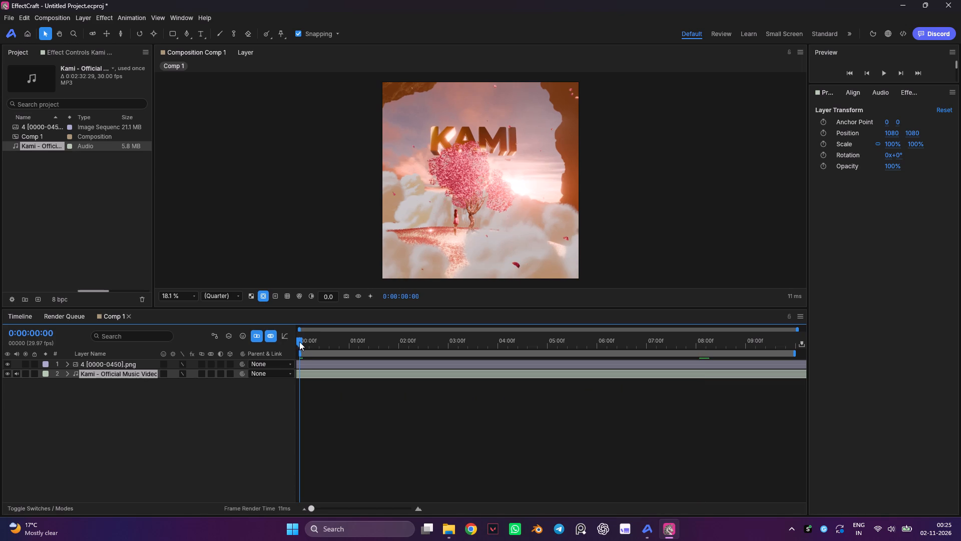
left_click_drag(299, 342, 295, 343)
key("space")
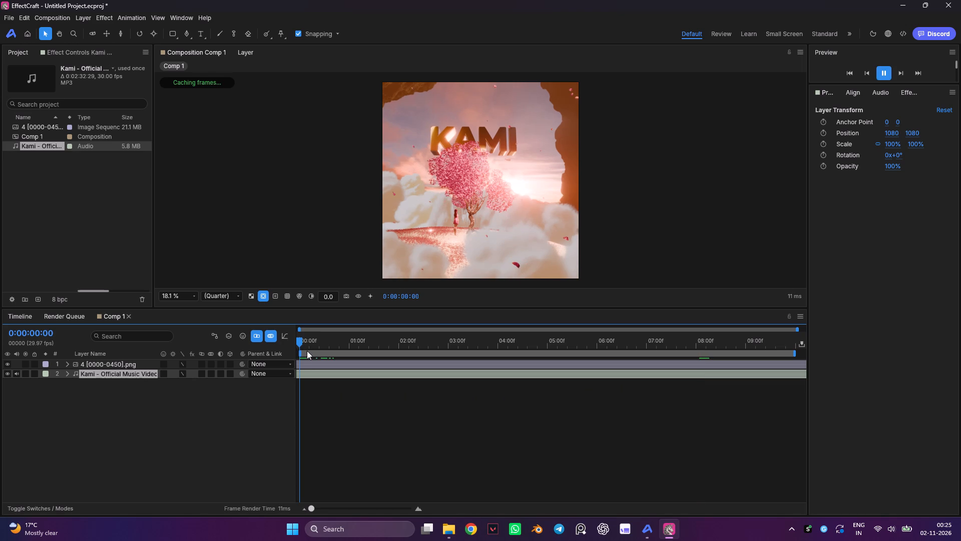
key("space")
left_click_drag(312, 346, 299, 344)
key("space")
key("space")
Nudge the music layer a few frames later and extend its in-point back to the start of the composition.
left_click(328, 373)
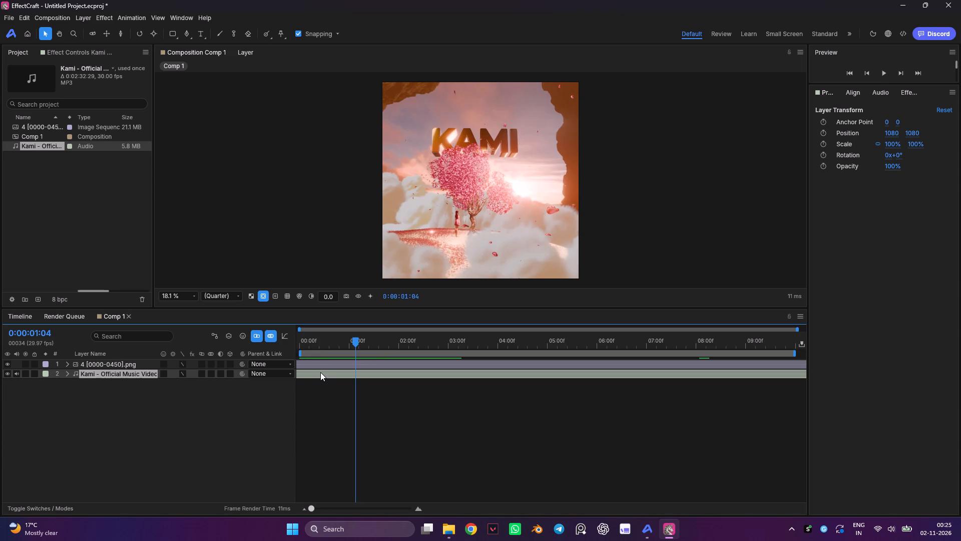
left_click_drag(320, 372, 340, 376)
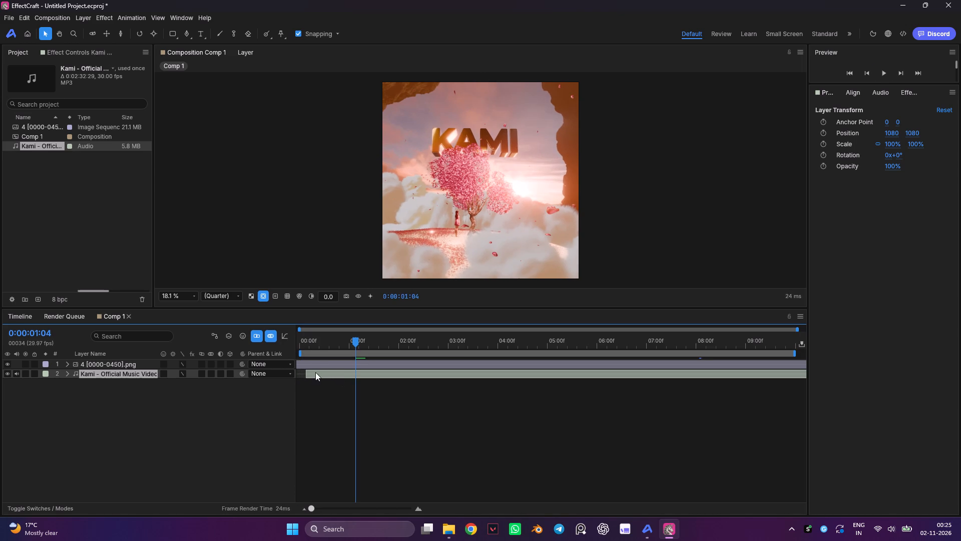
left_click_drag(306, 373, 299, 374)
left_click_drag(315, 374, 307, 375)
Replay the opening, nudge the music layer slightly later again, and extend its in-point back to the composition start.
left_click_drag(299, 340, 294, 343)
key("space")
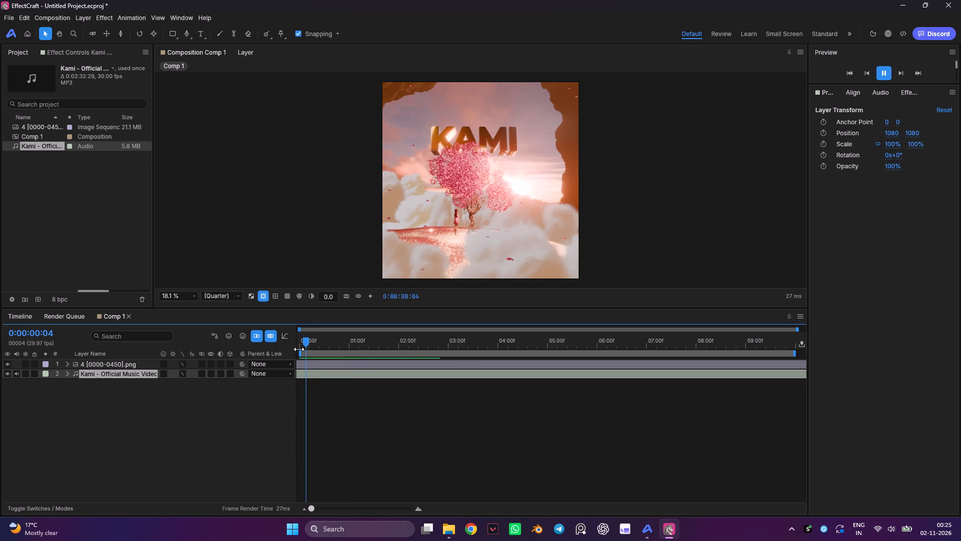
key("space")
left_click(317, 373)
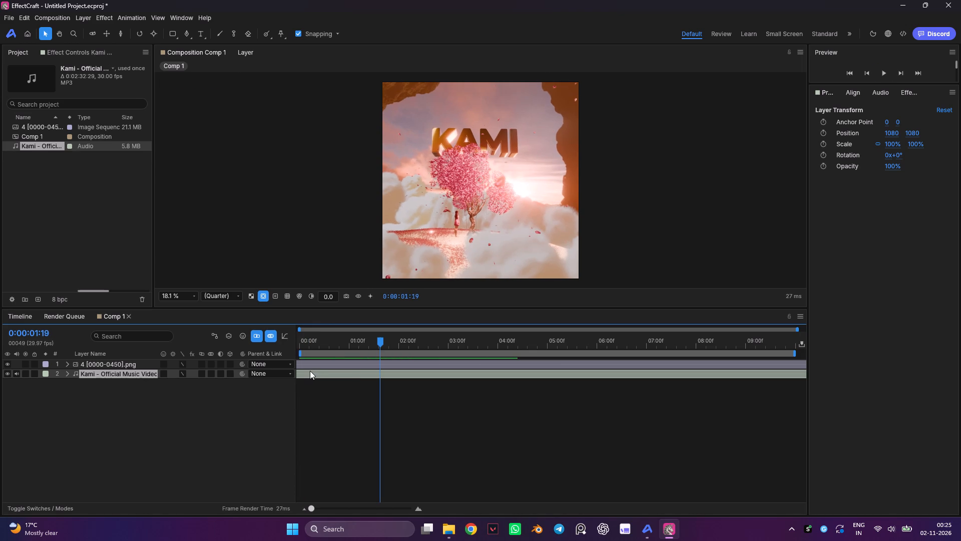
left_click_drag(308, 371, 322, 373)
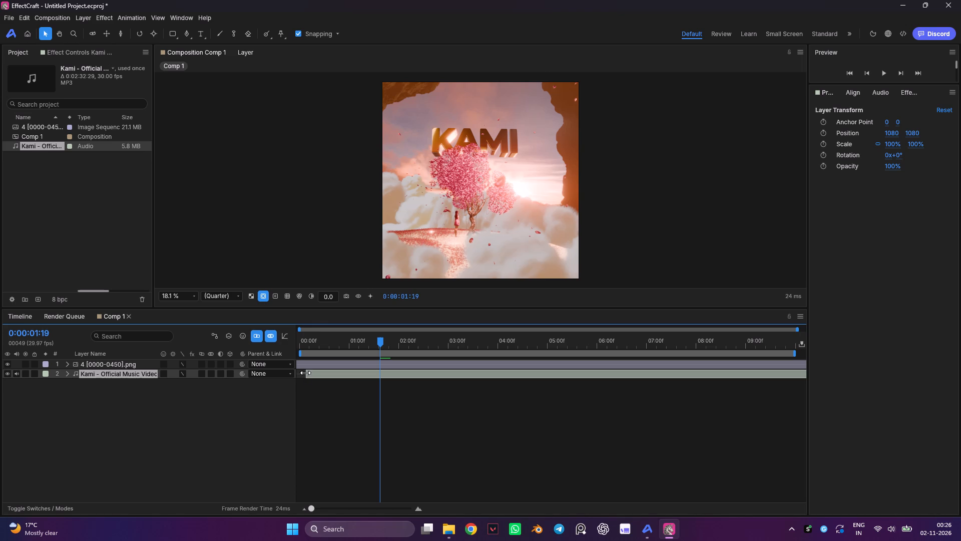
left_click_drag(305, 373, 300, 374)
left_click_drag(311, 373, 303, 374)
Play Comp 1 through from 0:00:00:00 to check the repositioned music against the animation.
left_click(298, 340)
left_click_drag(298, 340, 293, 343)
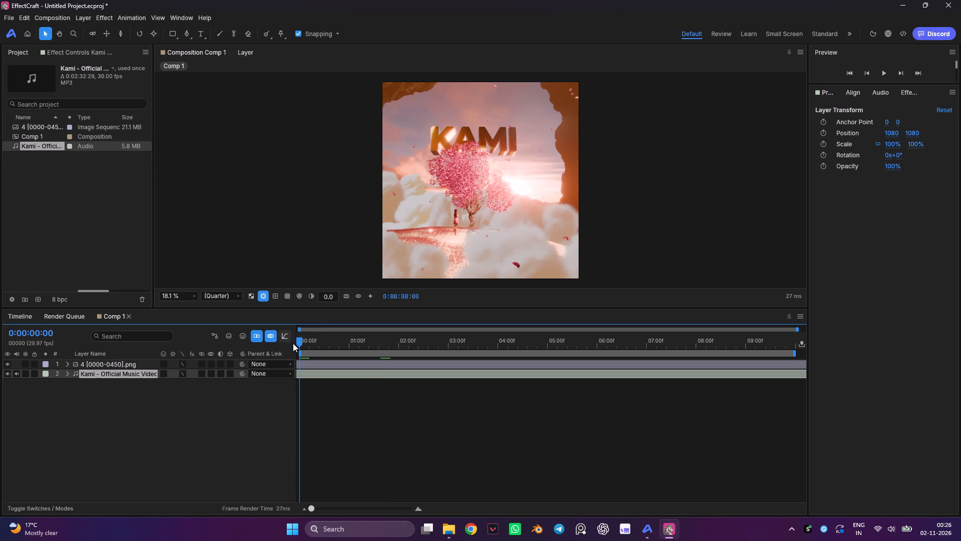
key("space")
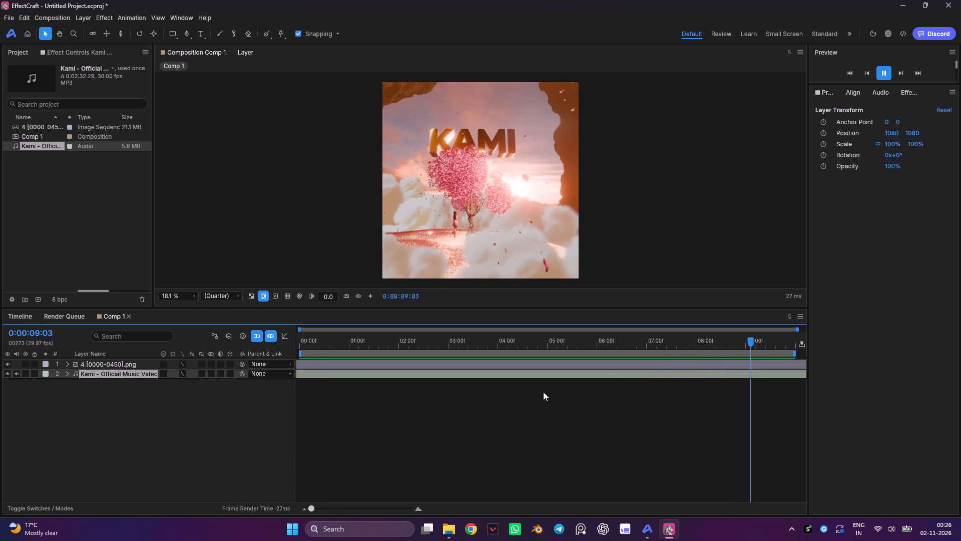
key("space")
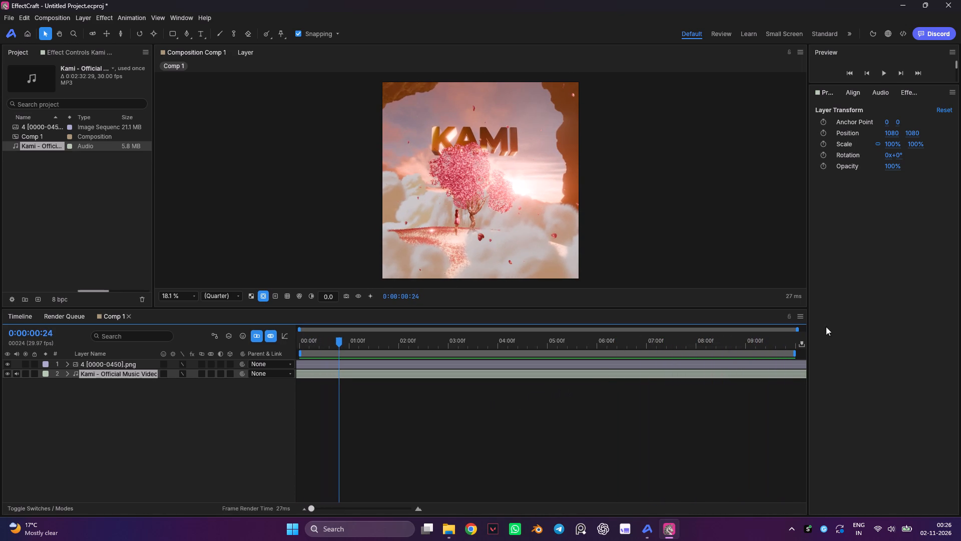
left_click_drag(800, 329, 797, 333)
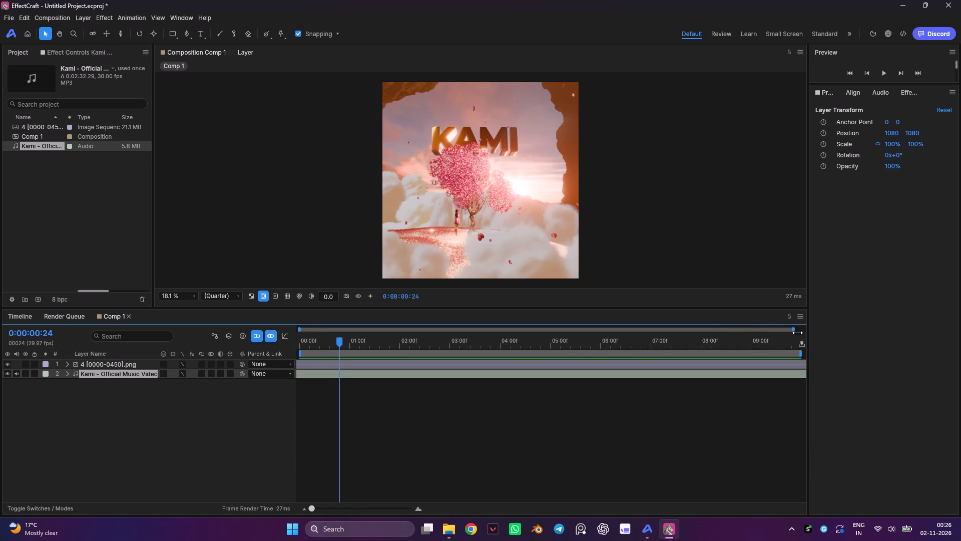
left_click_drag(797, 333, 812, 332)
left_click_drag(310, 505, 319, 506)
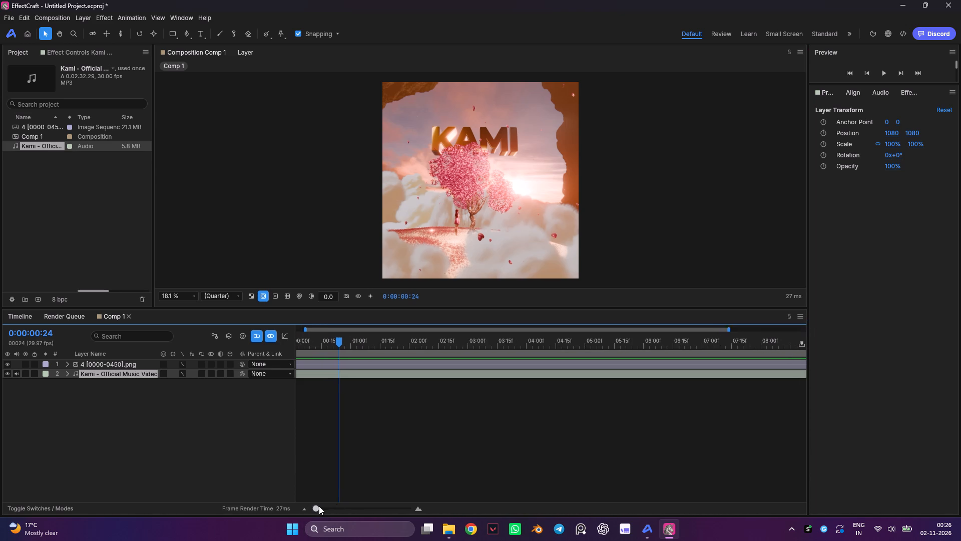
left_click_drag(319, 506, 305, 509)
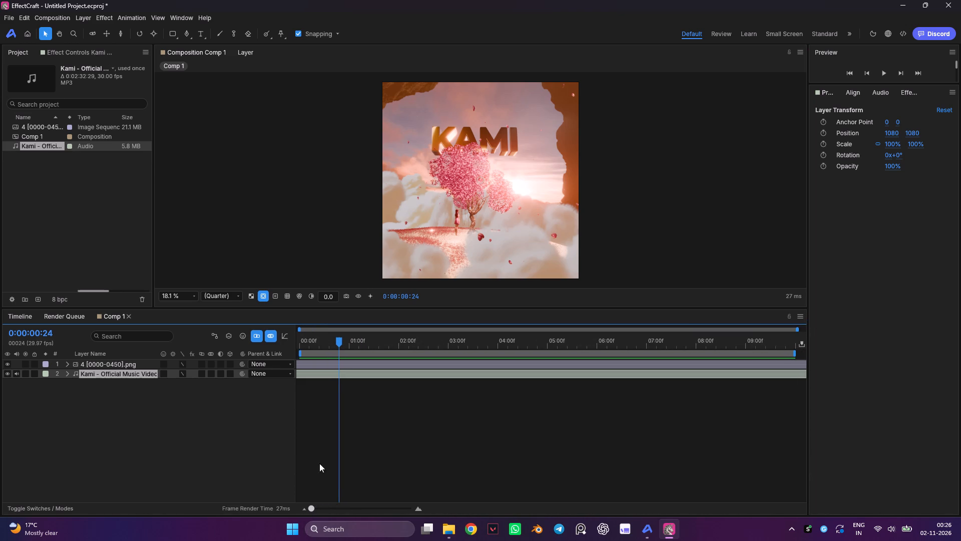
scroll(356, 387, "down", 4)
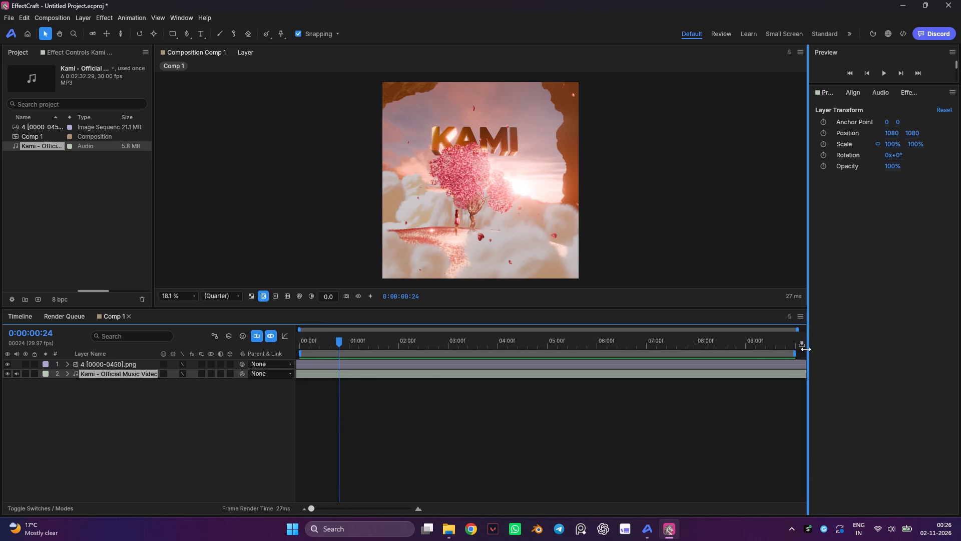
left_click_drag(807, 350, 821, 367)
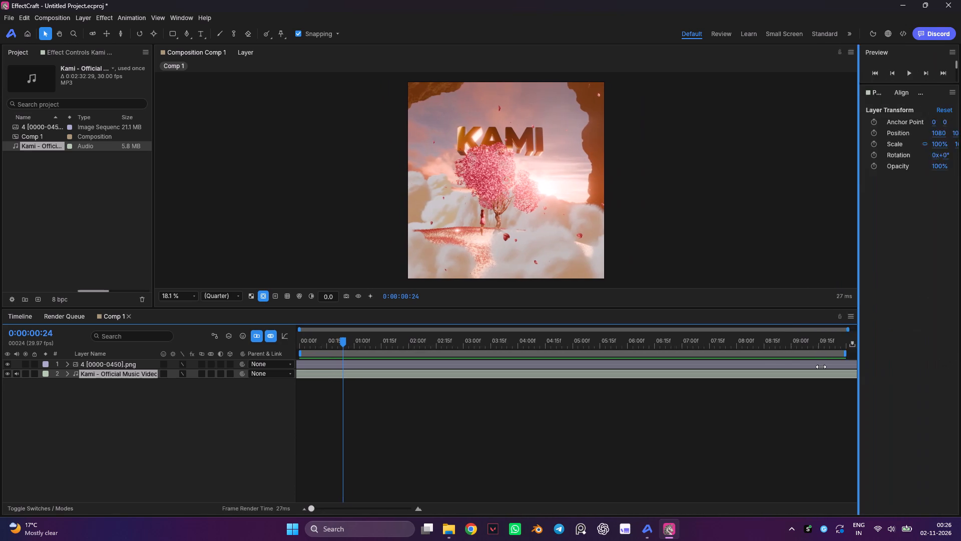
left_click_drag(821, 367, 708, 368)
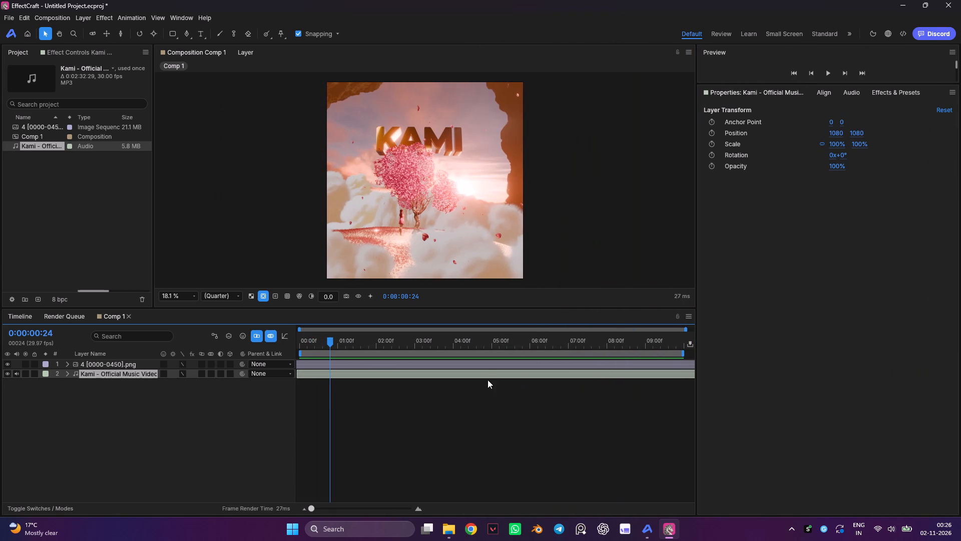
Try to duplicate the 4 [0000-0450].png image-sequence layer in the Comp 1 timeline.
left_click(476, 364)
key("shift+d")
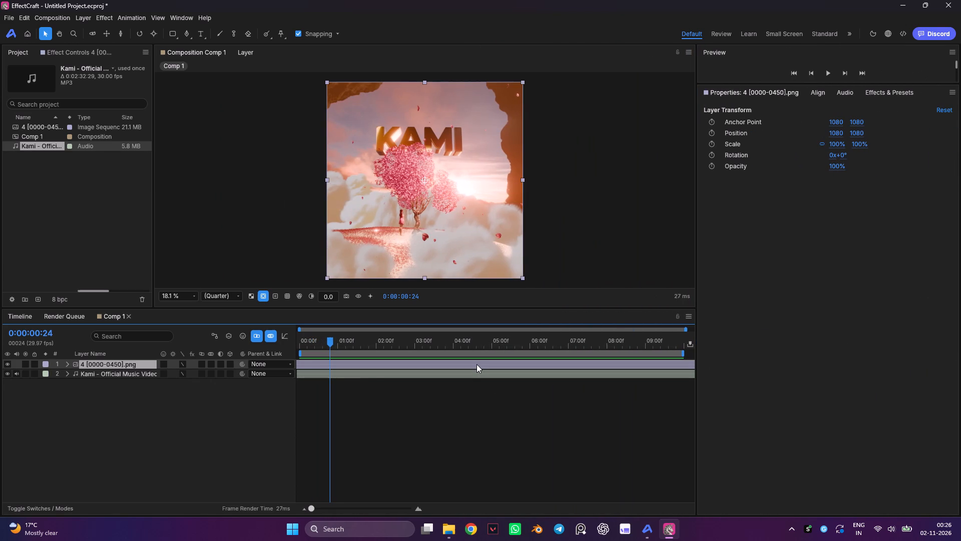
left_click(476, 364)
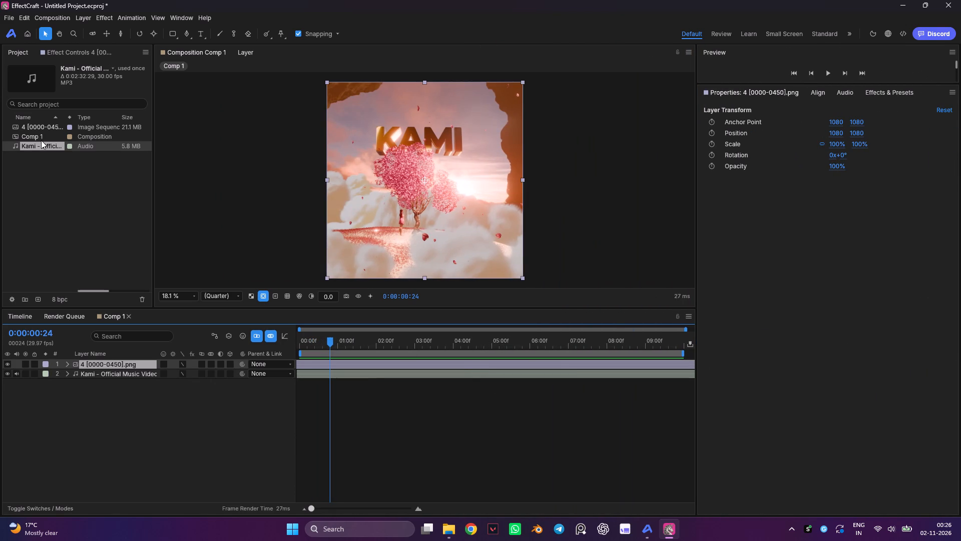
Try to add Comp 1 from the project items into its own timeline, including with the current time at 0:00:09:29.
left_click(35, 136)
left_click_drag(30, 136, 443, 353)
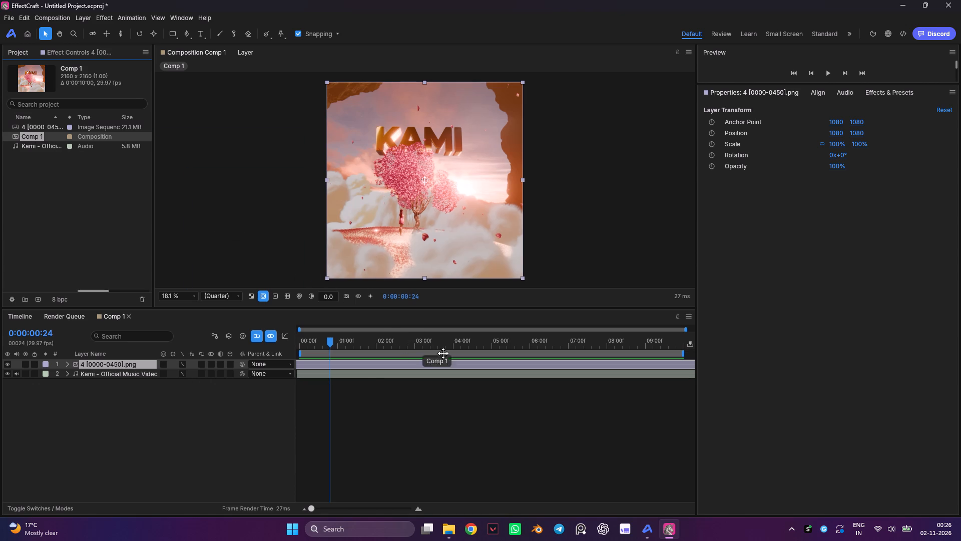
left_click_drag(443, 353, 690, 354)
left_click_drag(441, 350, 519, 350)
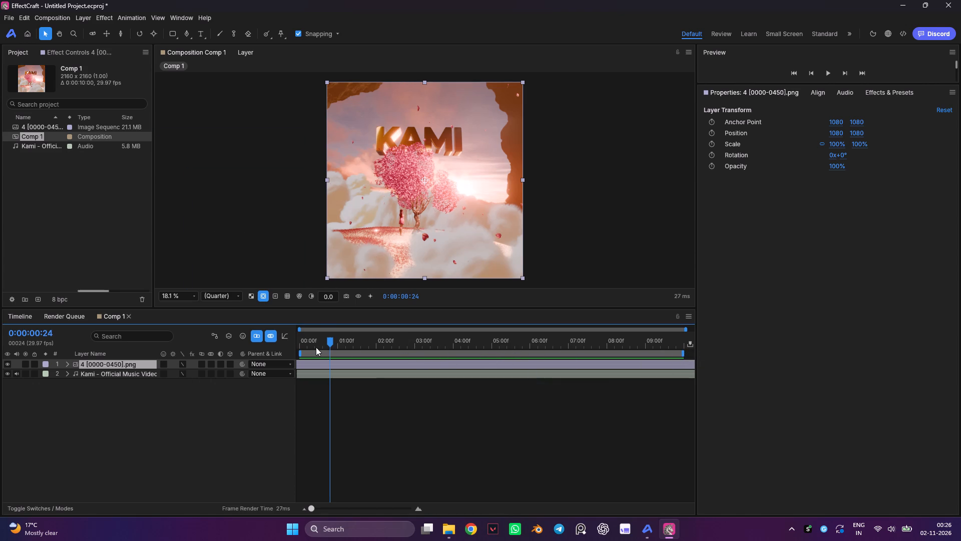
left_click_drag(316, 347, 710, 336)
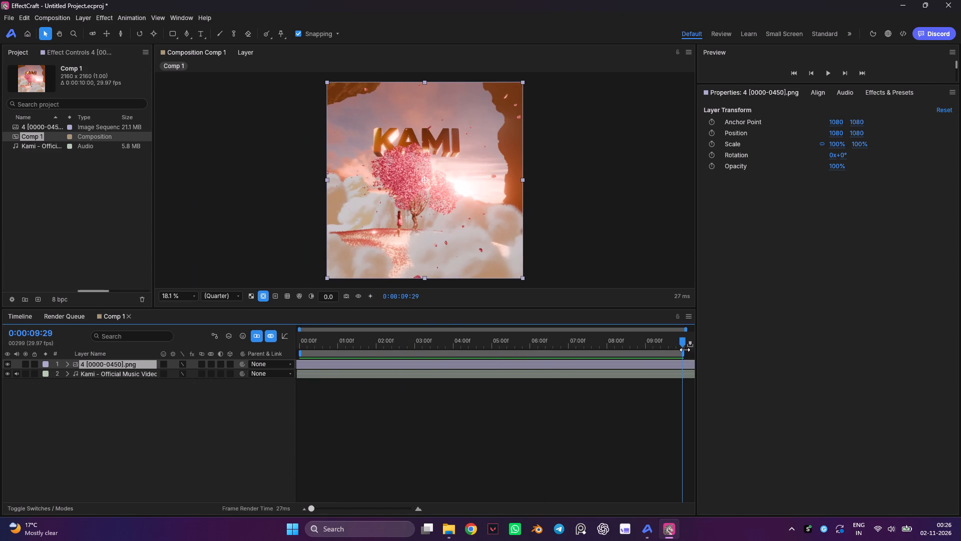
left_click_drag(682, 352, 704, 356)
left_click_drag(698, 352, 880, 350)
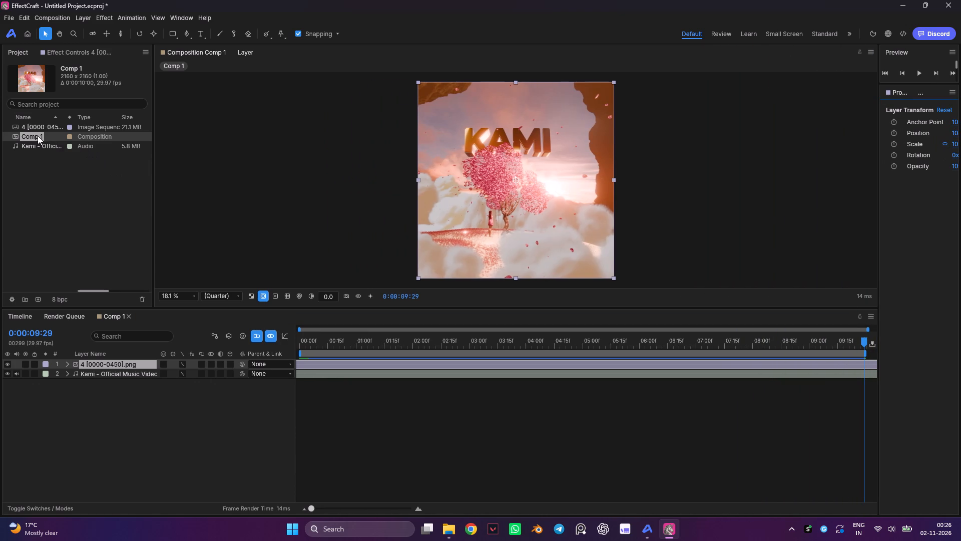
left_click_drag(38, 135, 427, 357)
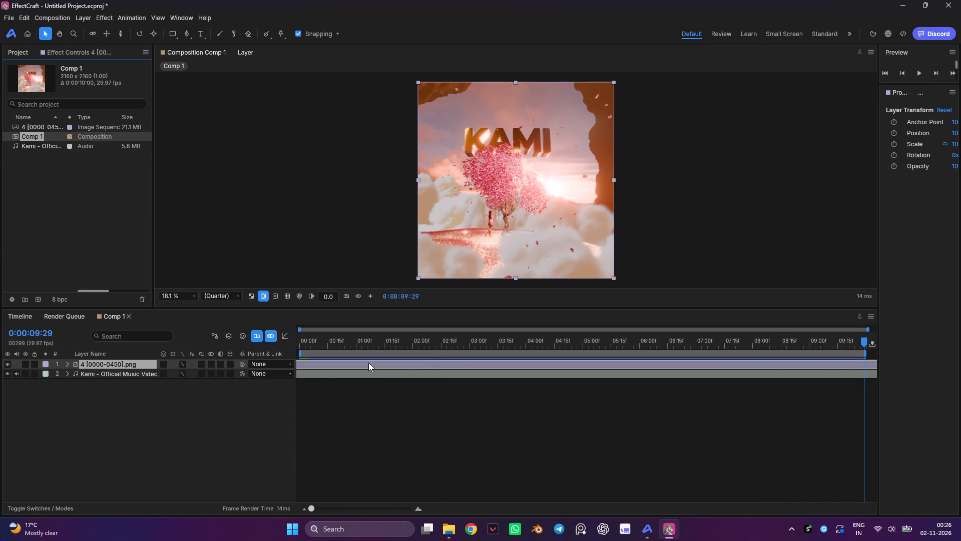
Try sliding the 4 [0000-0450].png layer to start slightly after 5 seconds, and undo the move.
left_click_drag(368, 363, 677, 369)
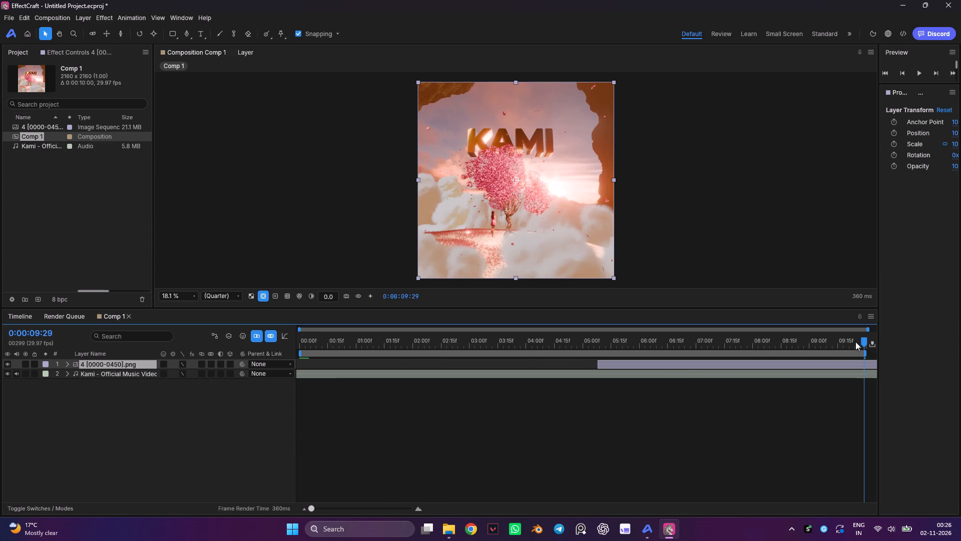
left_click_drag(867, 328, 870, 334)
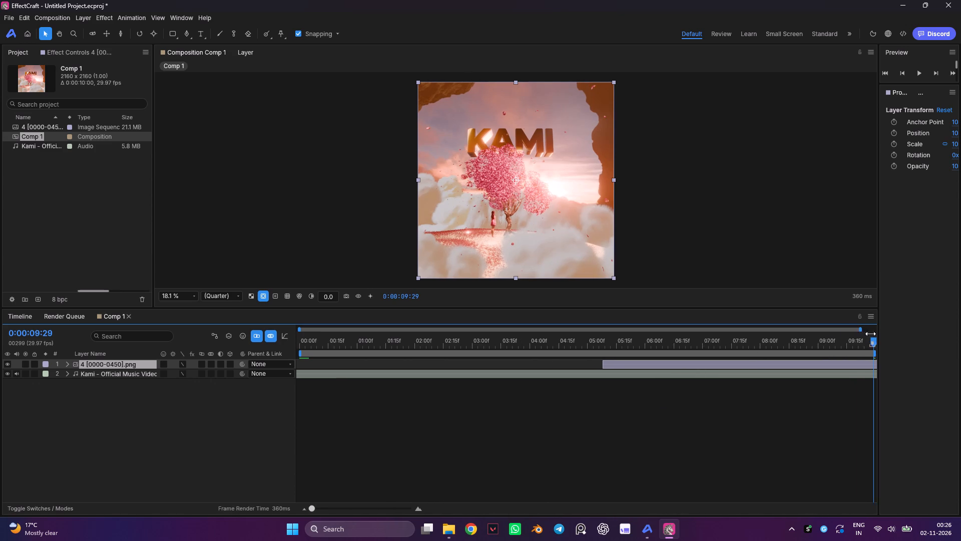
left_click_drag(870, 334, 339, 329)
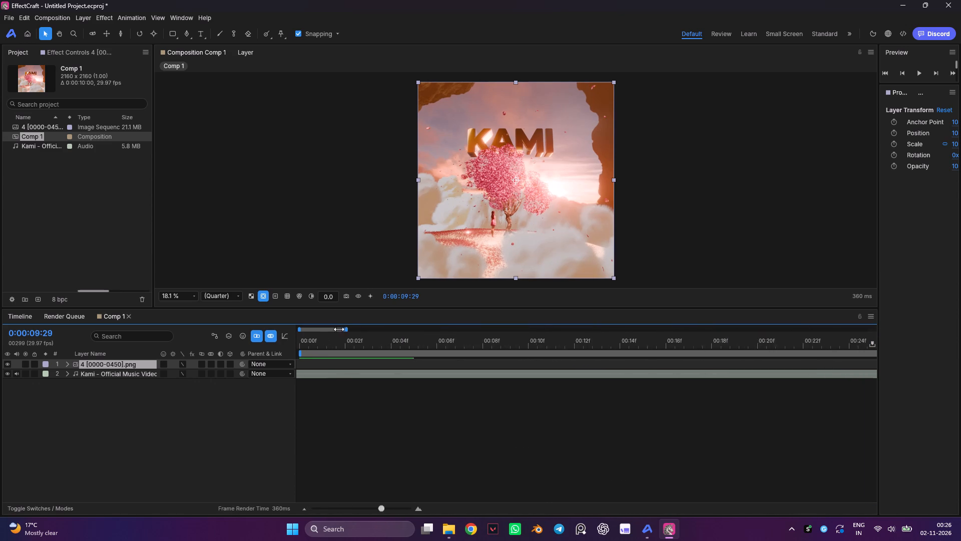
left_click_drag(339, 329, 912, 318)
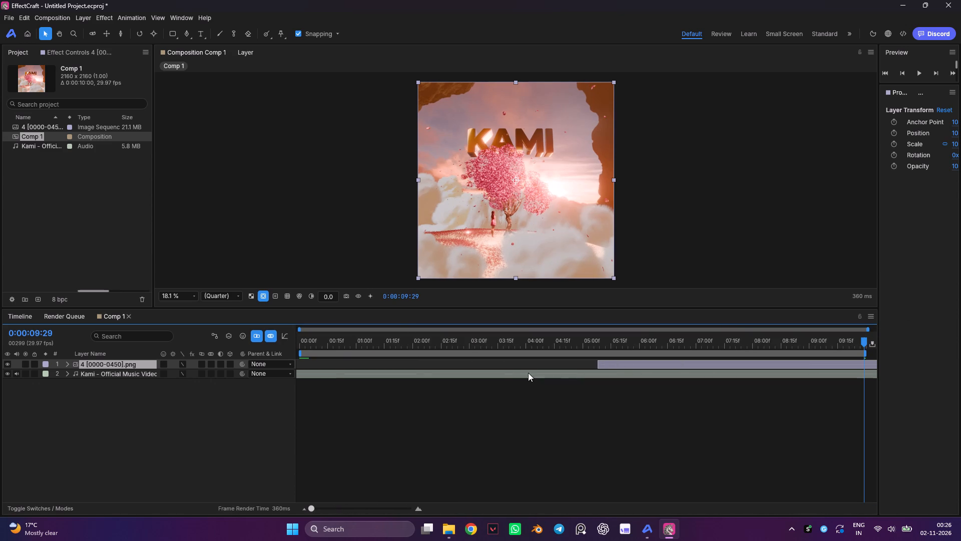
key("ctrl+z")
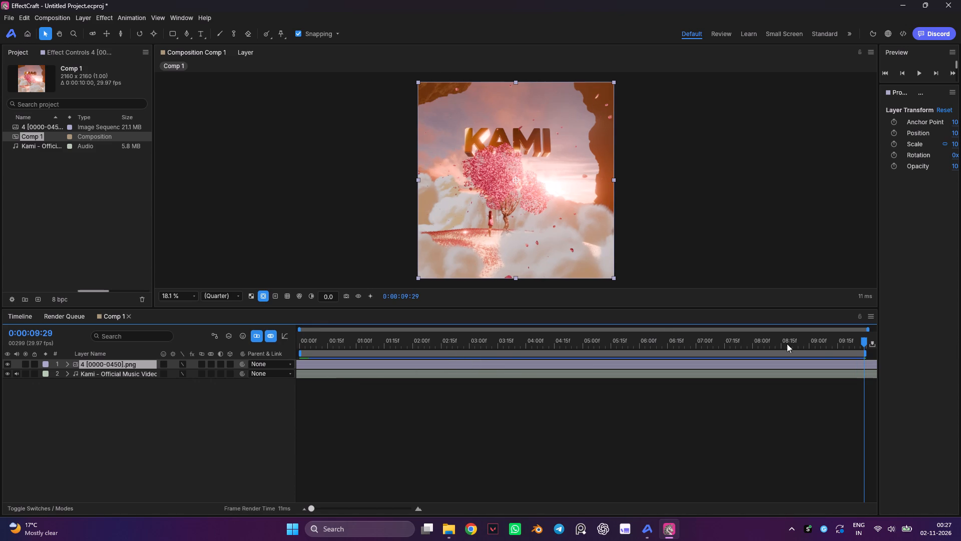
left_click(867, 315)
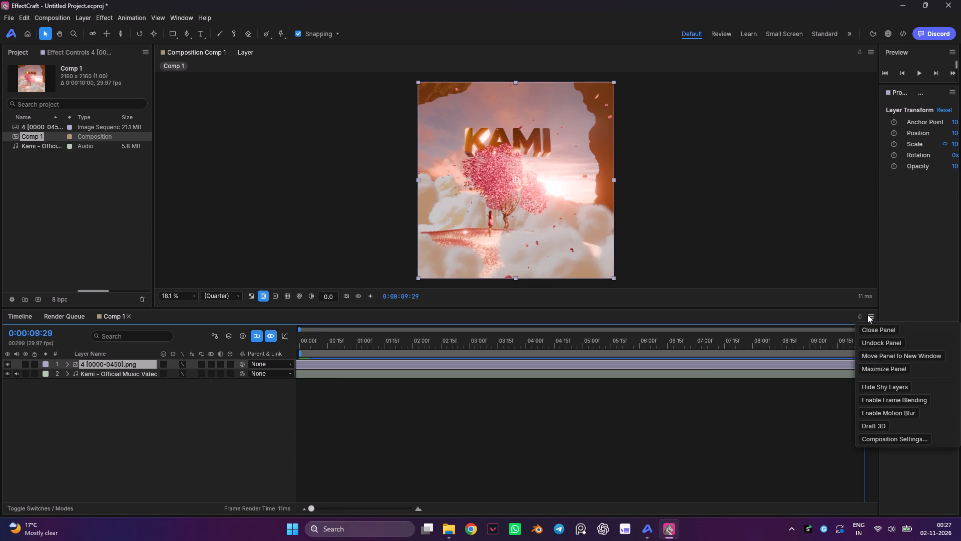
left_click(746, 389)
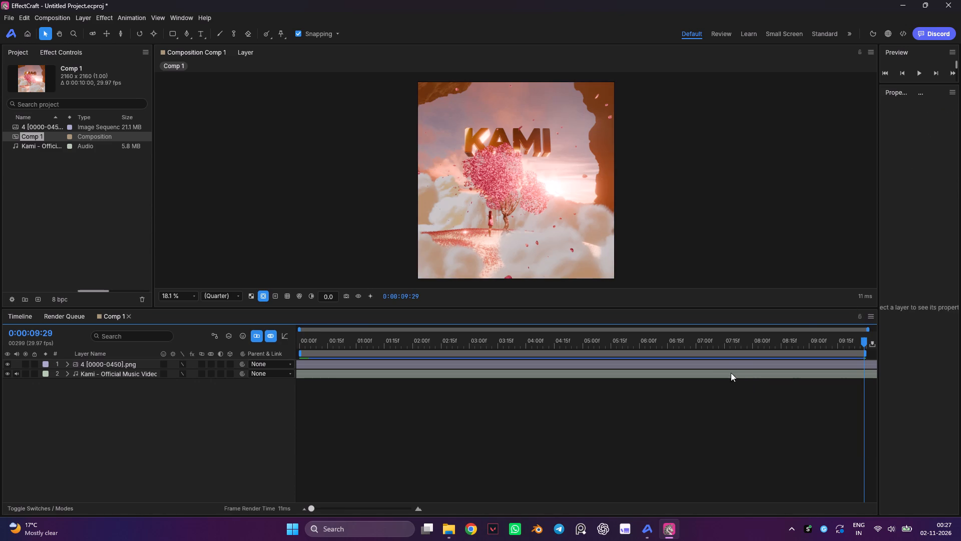
Duplicate the 4 [0000-0450].png layer and slide the copy to start at about 0:00:09:00.
left_click(725, 362)
right_click(725, 362)
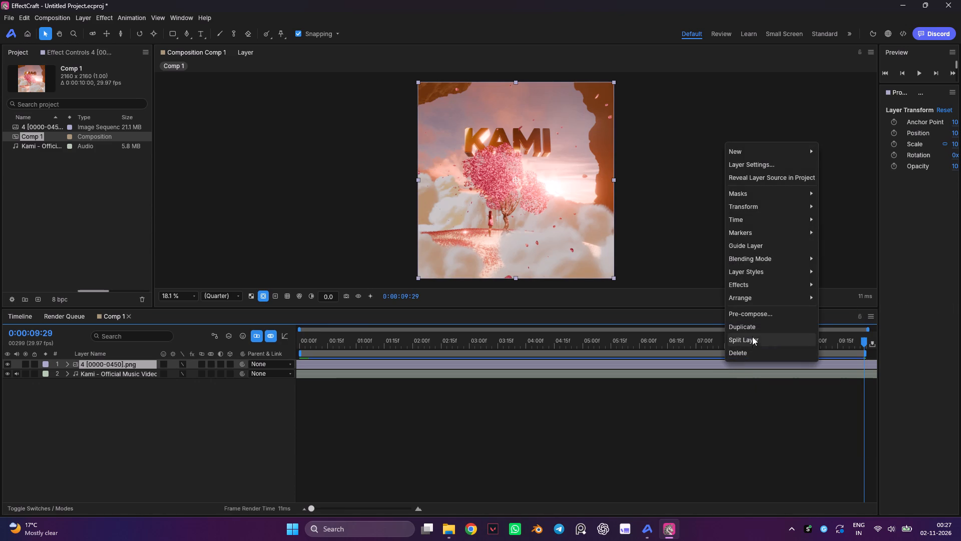
left_click(749, 328)
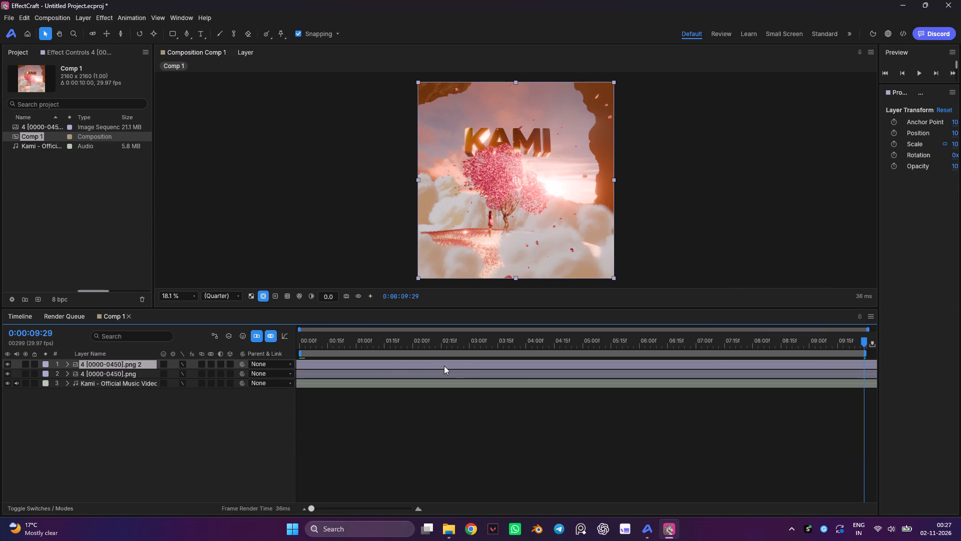
left_click(438, 365)
left_click_drag(387, 364, 767, 363)
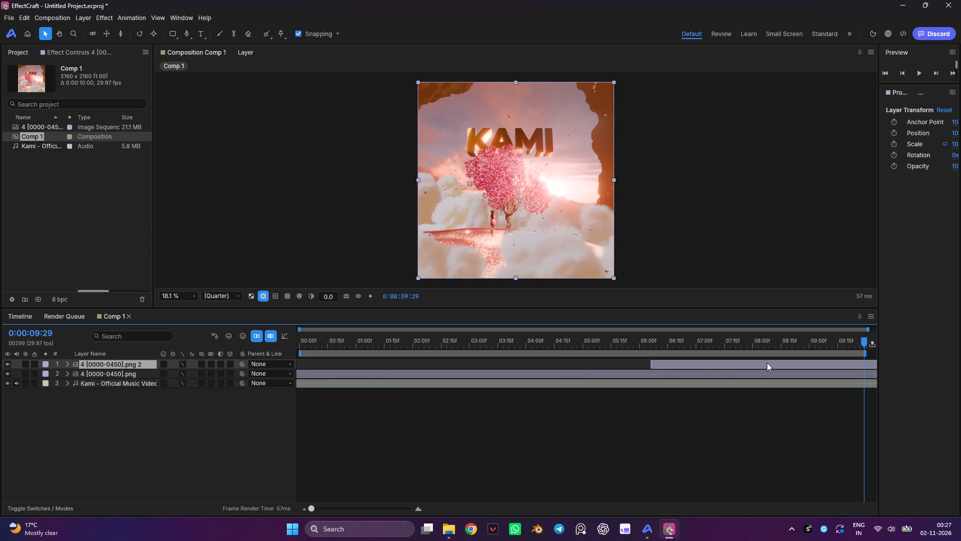
left_click_drag(767, 363, 906, 372)
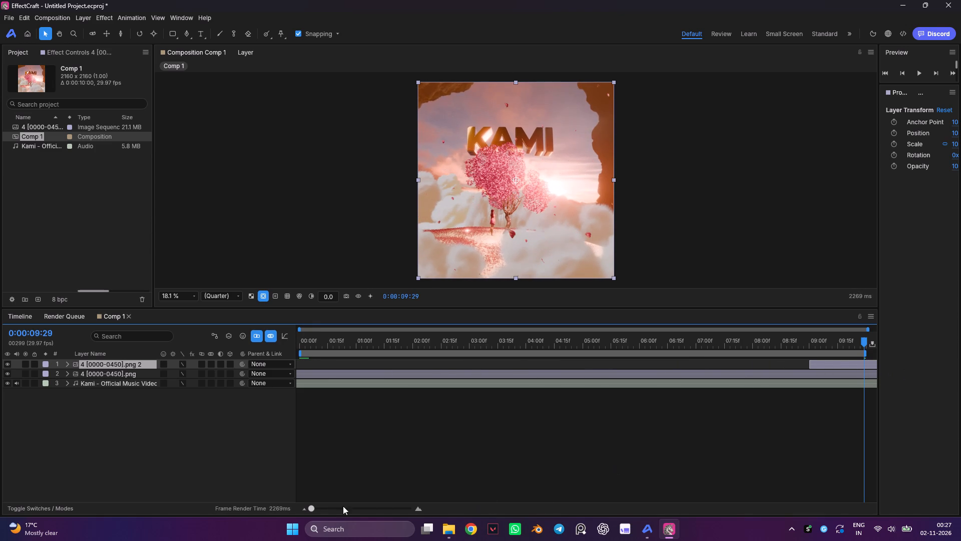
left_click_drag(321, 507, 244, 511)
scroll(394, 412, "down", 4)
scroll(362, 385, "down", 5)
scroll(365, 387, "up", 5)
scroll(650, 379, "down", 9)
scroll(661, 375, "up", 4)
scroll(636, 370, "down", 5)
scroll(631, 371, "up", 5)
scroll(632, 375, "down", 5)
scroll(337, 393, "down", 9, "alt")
Play Comp 1 from 0:00:00:00 to check the animation and music with the duplicated sequence in place.
left_click_drag(865, 341, 878, 341)
key("space")
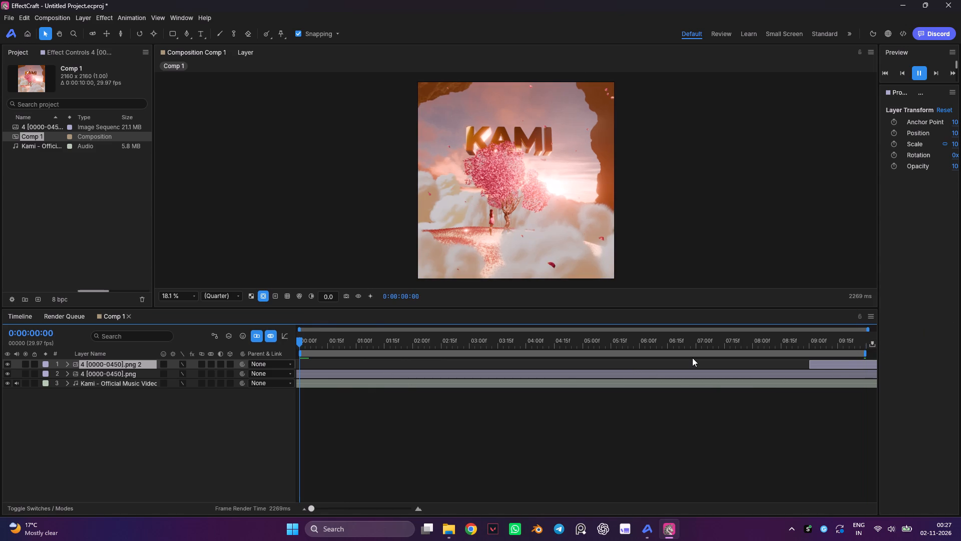
left_click_drag(751, 334, 787, 337)
left_click_drag(775, 340, 782, 343)
left_click_drag(782, 341, 890, 336)
key("space")
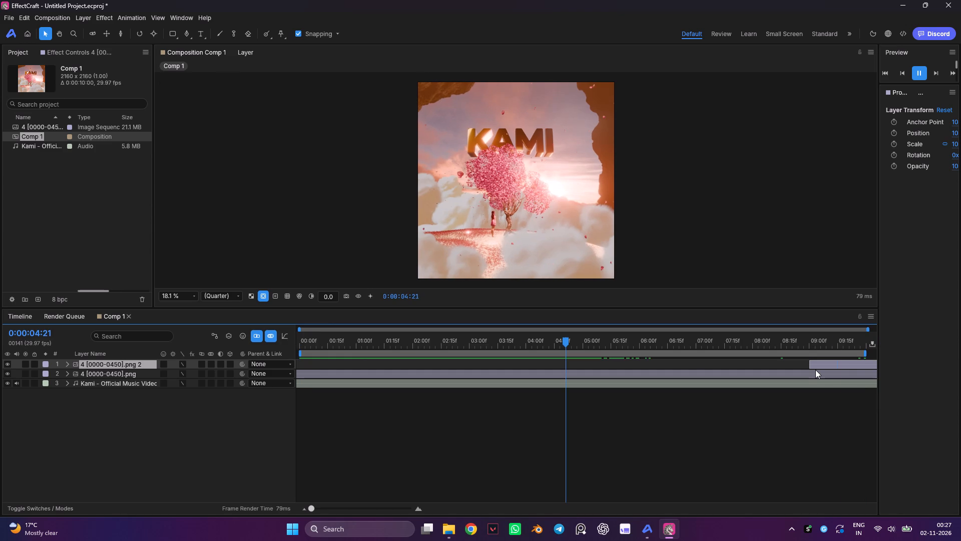
key("space")
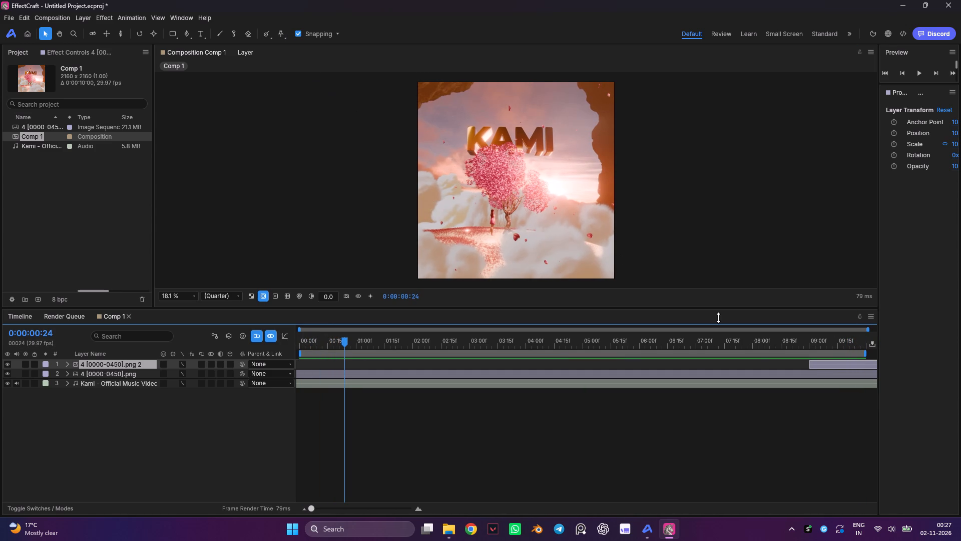
Slide the duplicated image-sequence layer earlier so it starts at about 0:00:07:09.
left_click_drag(838, 361, 887, 362)
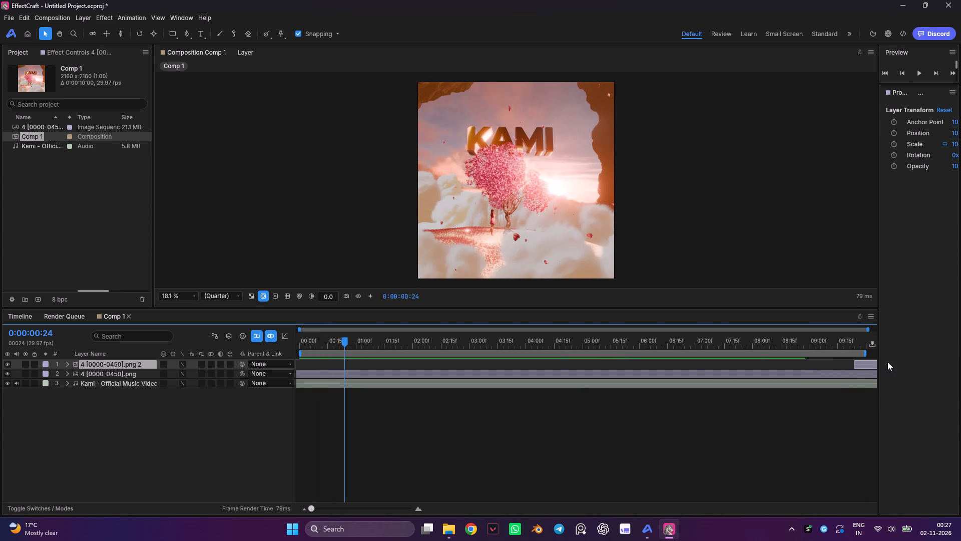
left_click_drag(887, 362, 743, 368)
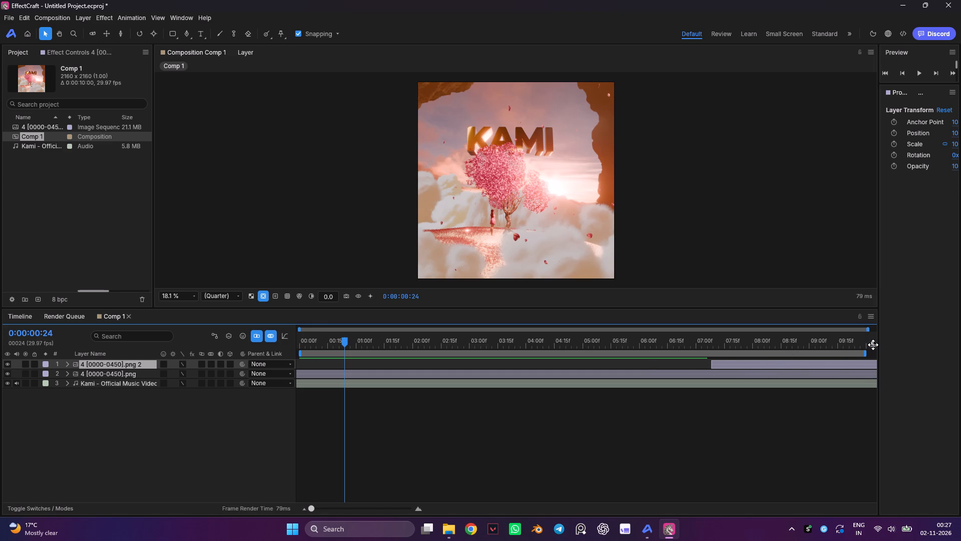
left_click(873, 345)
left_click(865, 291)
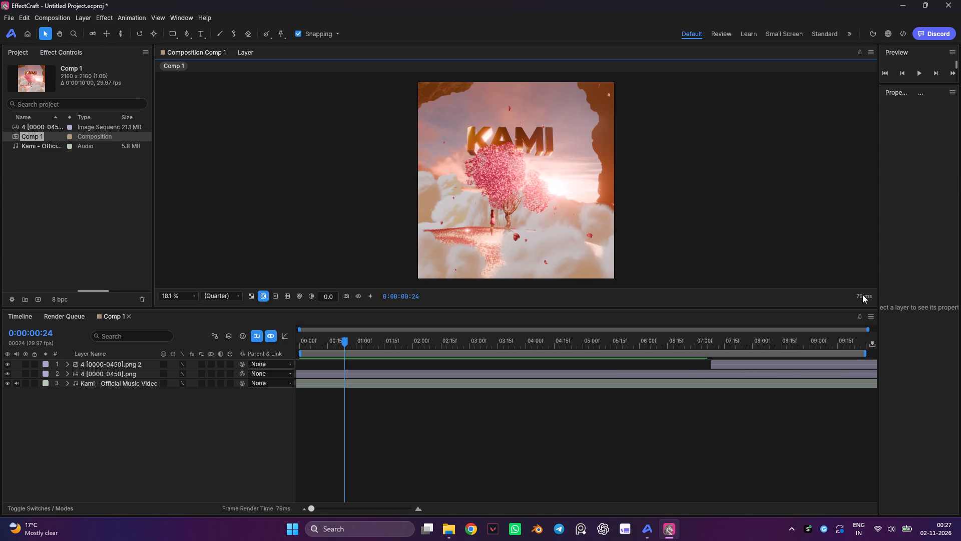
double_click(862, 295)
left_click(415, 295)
Scrub Comp 1 to its last frame and back to about 0:00:04:17 to review the duplicated sequence's placement.
left_click_drag(354, 341, 855, 340)
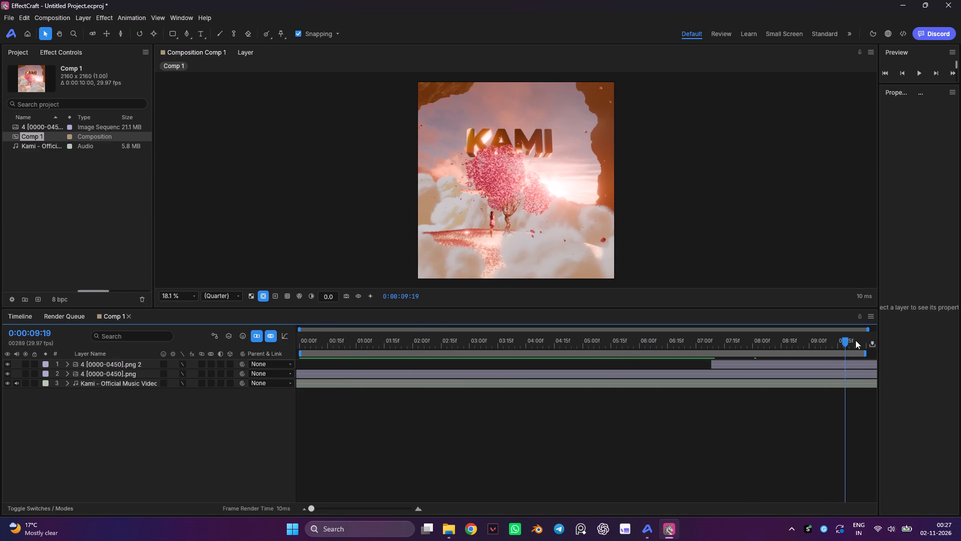
left_click_drag(855, 340, 901, 366)
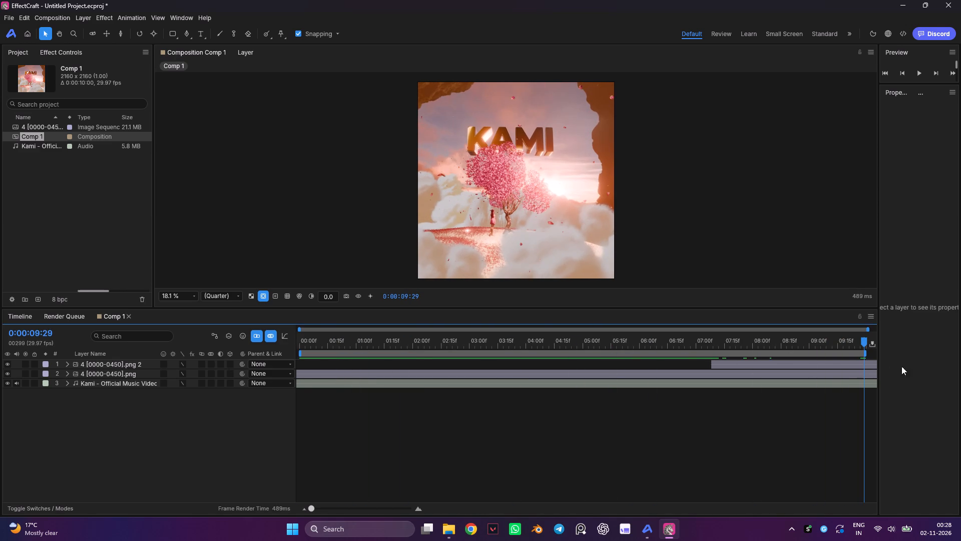
left_click_drag(901, 366, 558, 369)
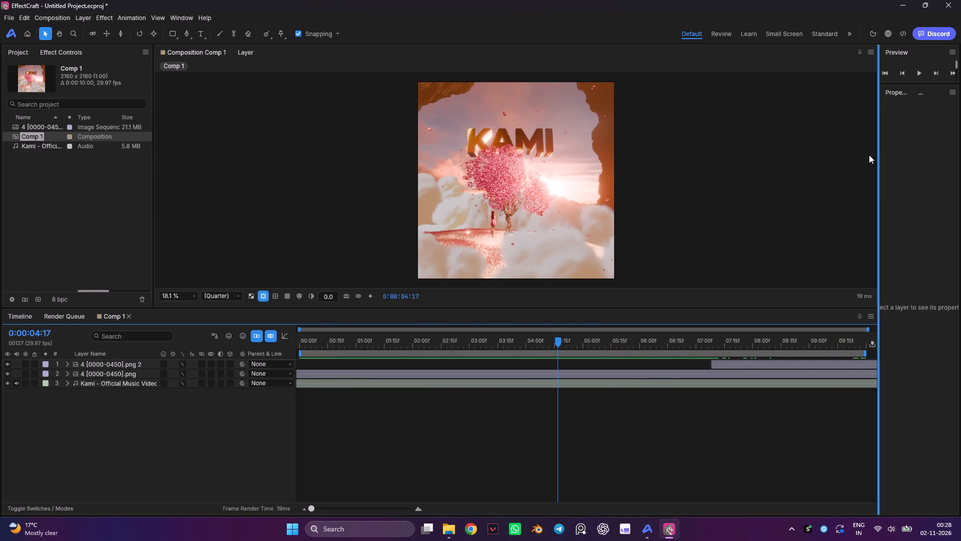
Widen the preview and layer properties area slightly.
left_click_drag(877, 154, 865, 156)
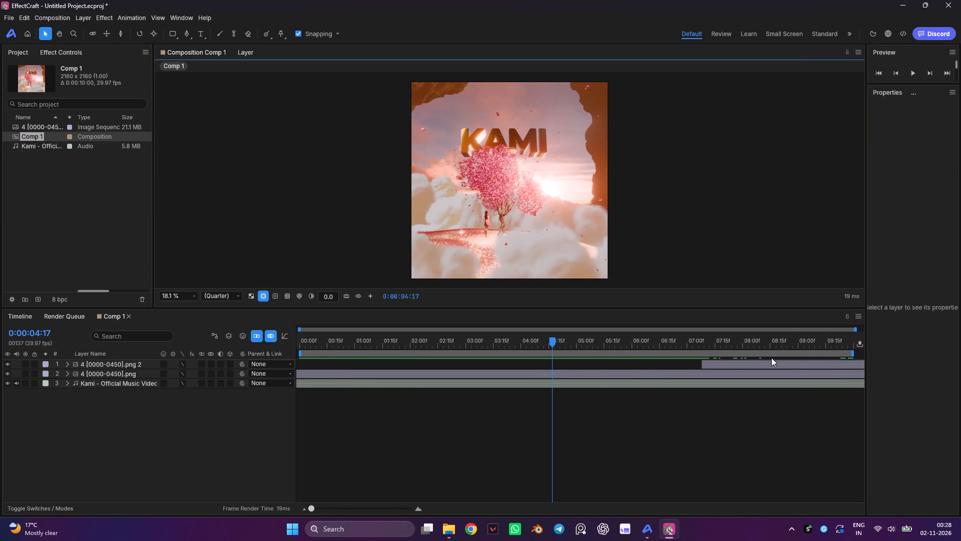
Slide the 4 [0000-0450].png 2 layer earlier so it starts just before 0:00:00:00 in Comp 1.
left_click(770, 363)
left_click_drag(768, 365, 362, 342)
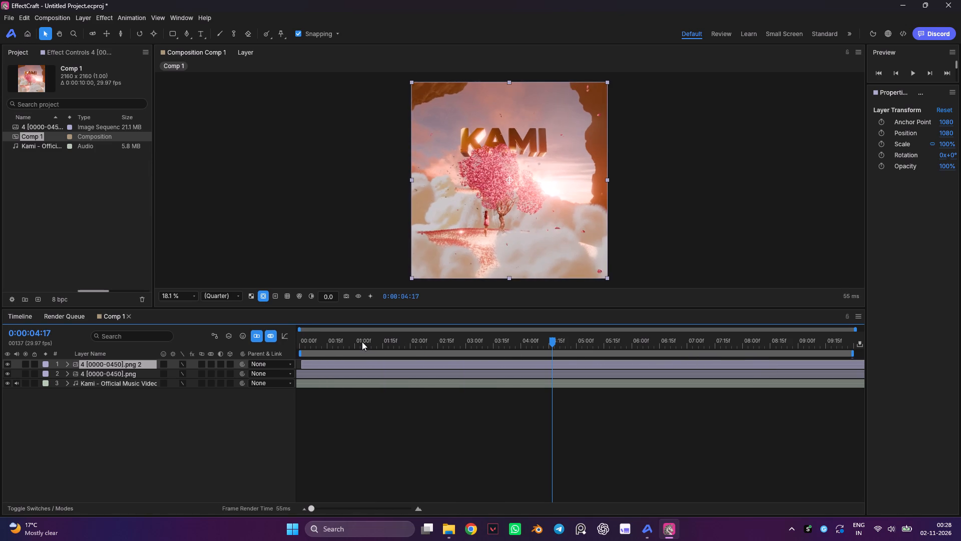
left_click_drag(362, 342, 354, 342)
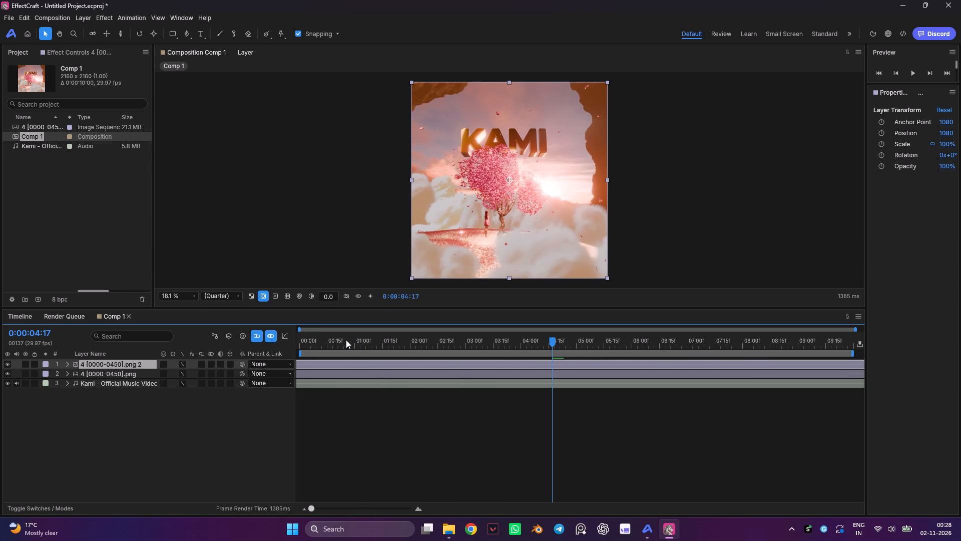
Scrub and play through Comp 1 to check the animation against the music with the duplicated sequence moved to the beginning.
left_click_drag(538, 336, 874, 359)
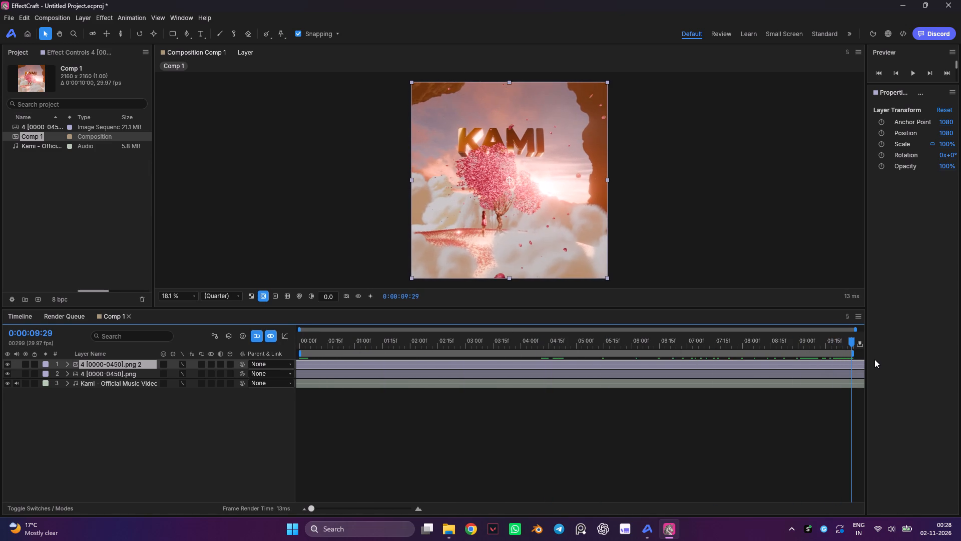
left_click_drag(874, 359, 371, 346)
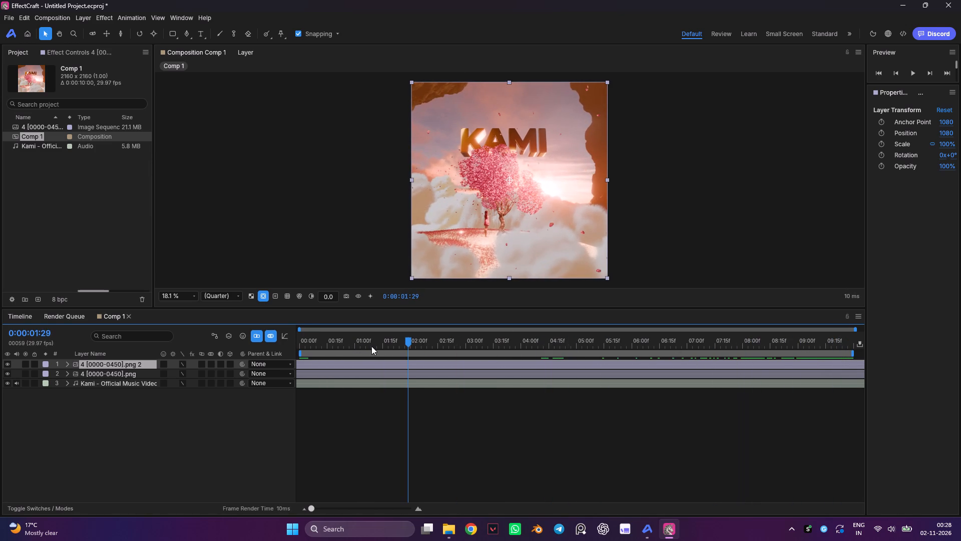
left_click_drag(371, 346, 275, 341)
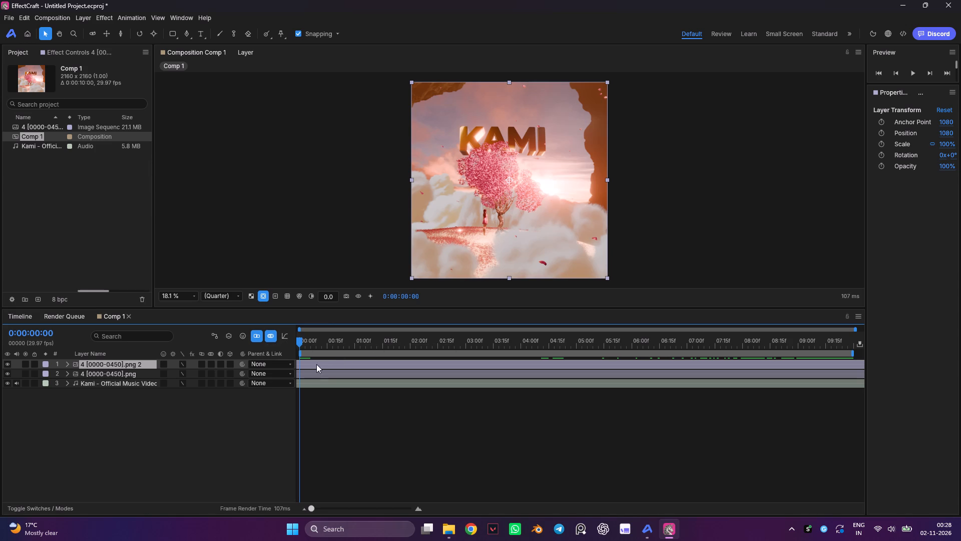
left_click(295, 417)
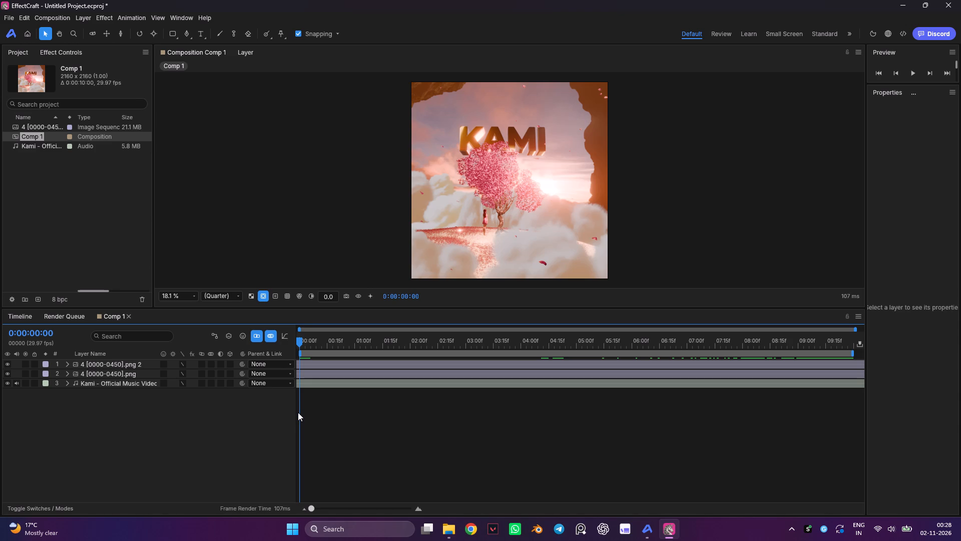
key("space")
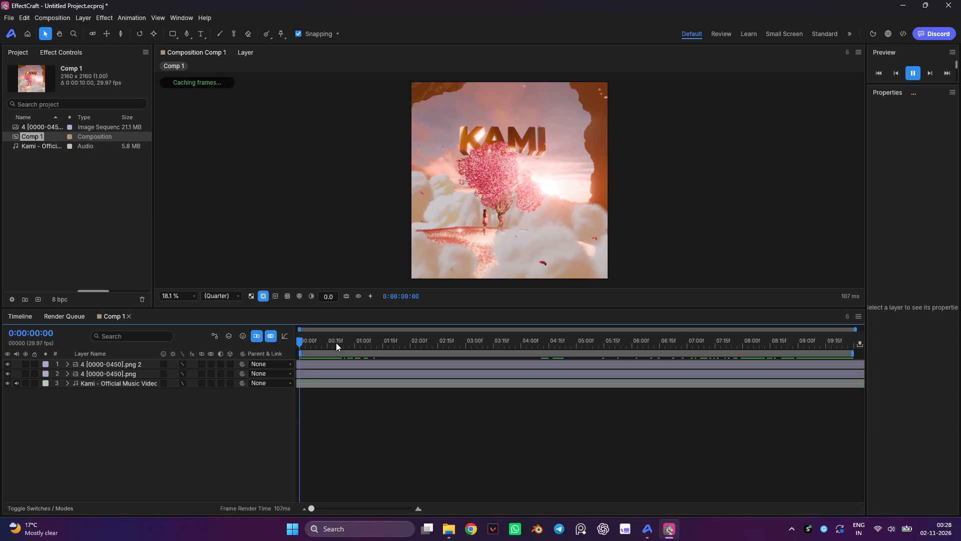
left_click_drag(311, 338, 344, 344)
key("space")
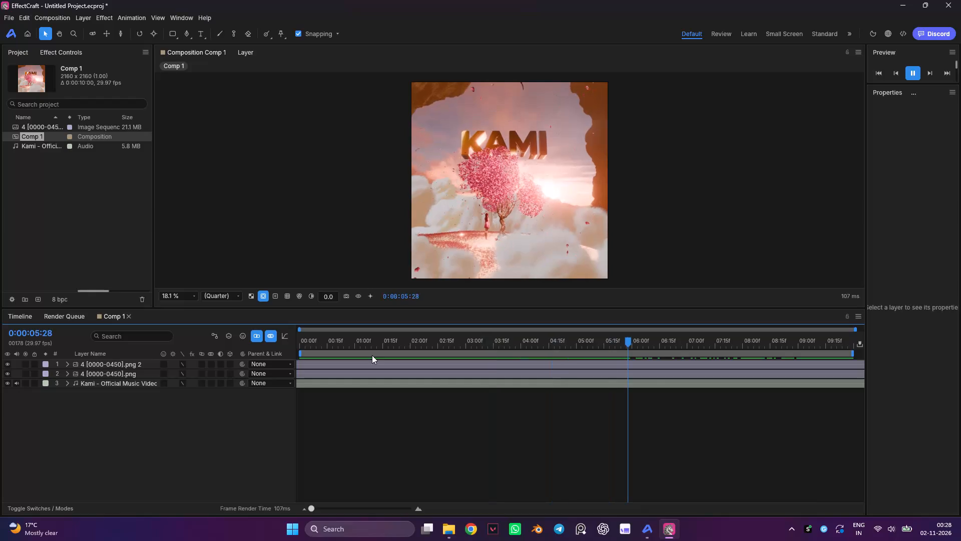
key("space")
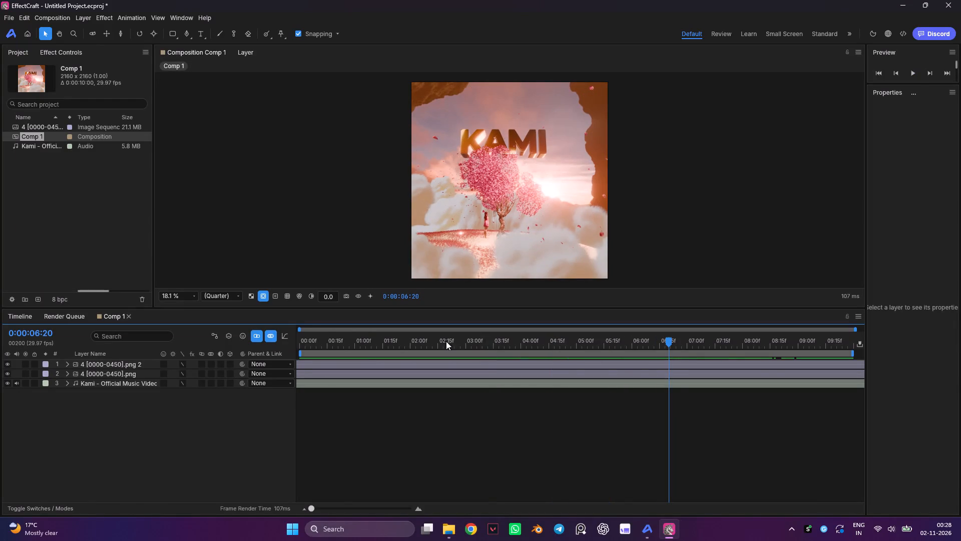
key("space")
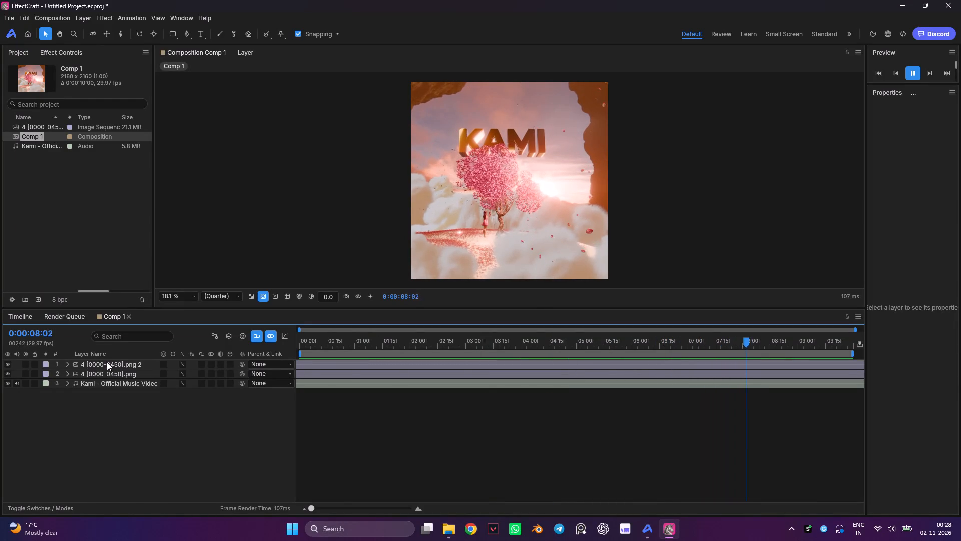
key("space")
left_click(314, 365)
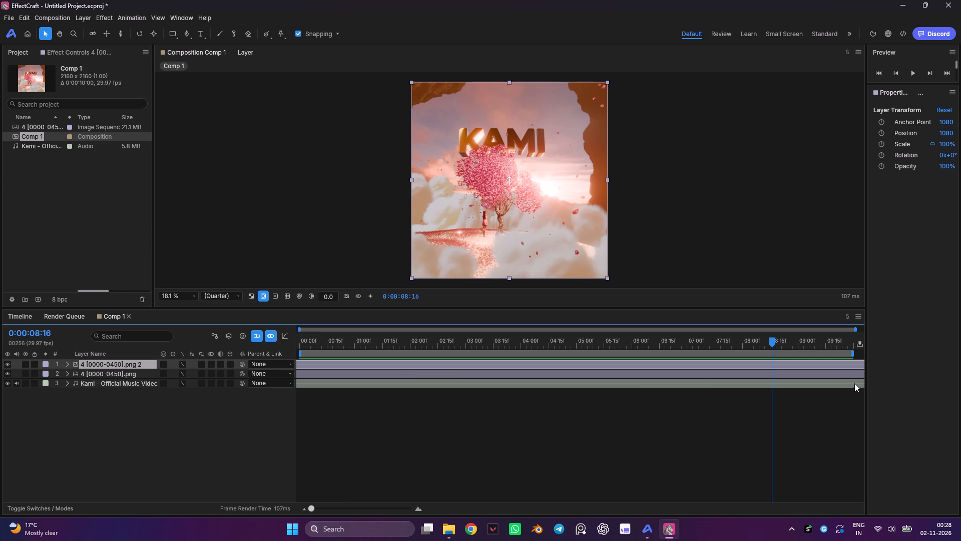
left_click_drag(775, 341, 832, 349)
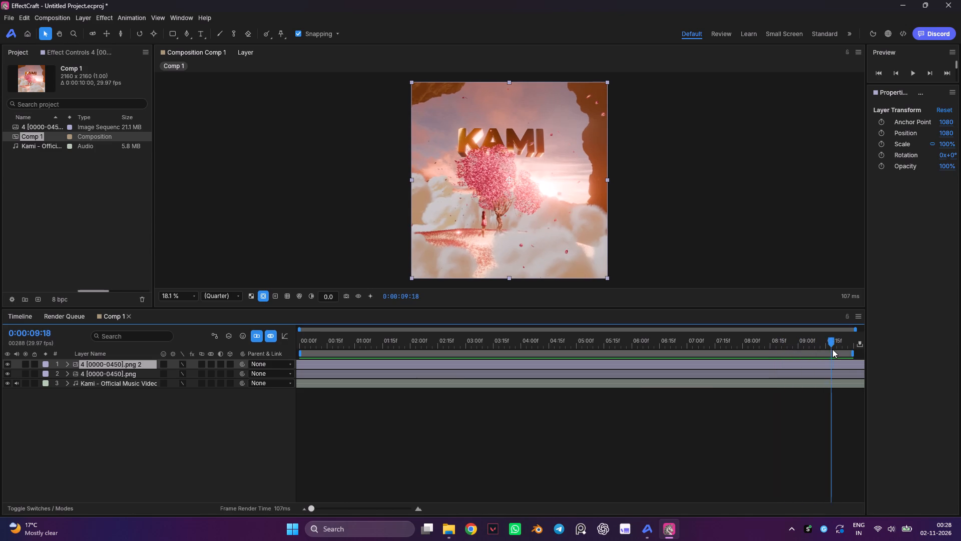
left_click_drag(832, 349, 293, 317)
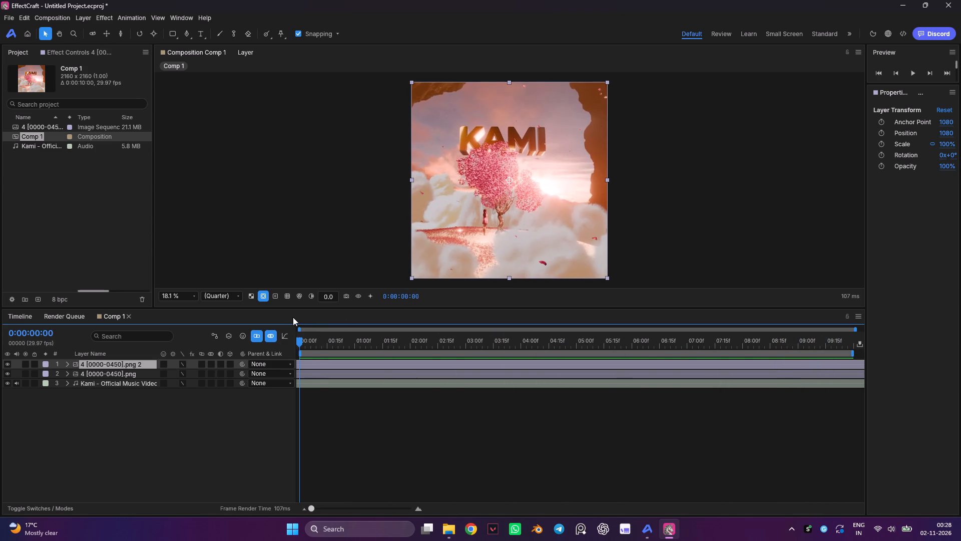
left_click_drag(293, 317, 325, 341)
Browse the 1st post render folders in File Explorer and import folder 1 into the EffectCraft project as an image sequence.
left_click(451, 534)
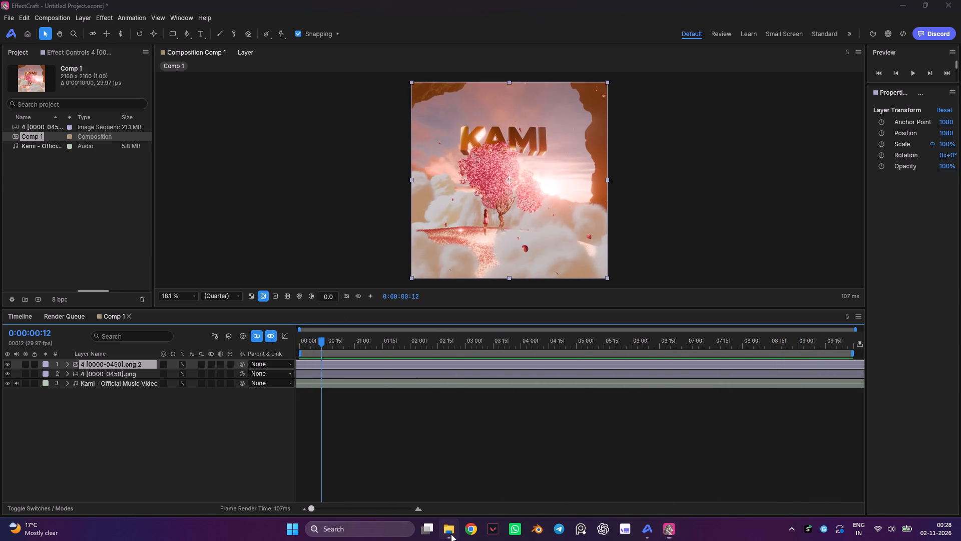
left_click(64, 28)
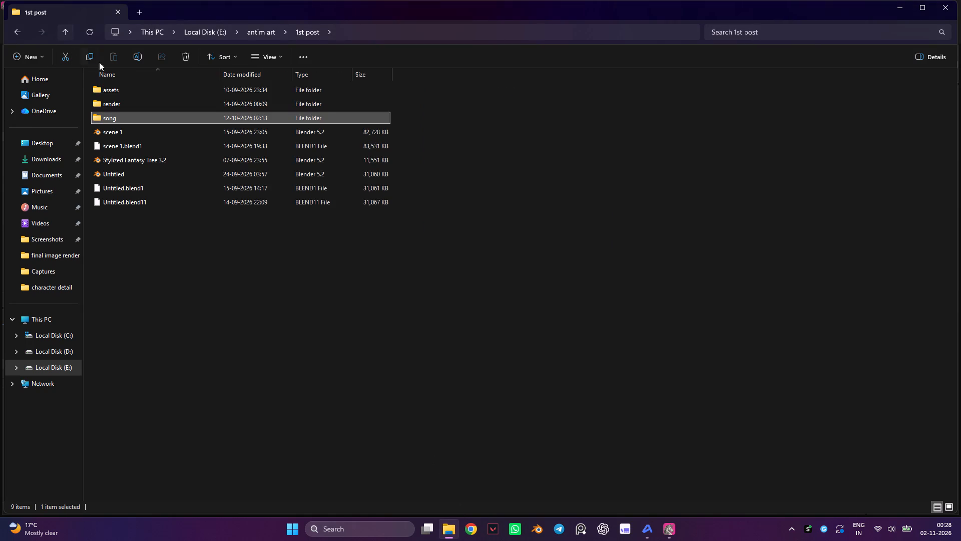
double_click(115, 101)
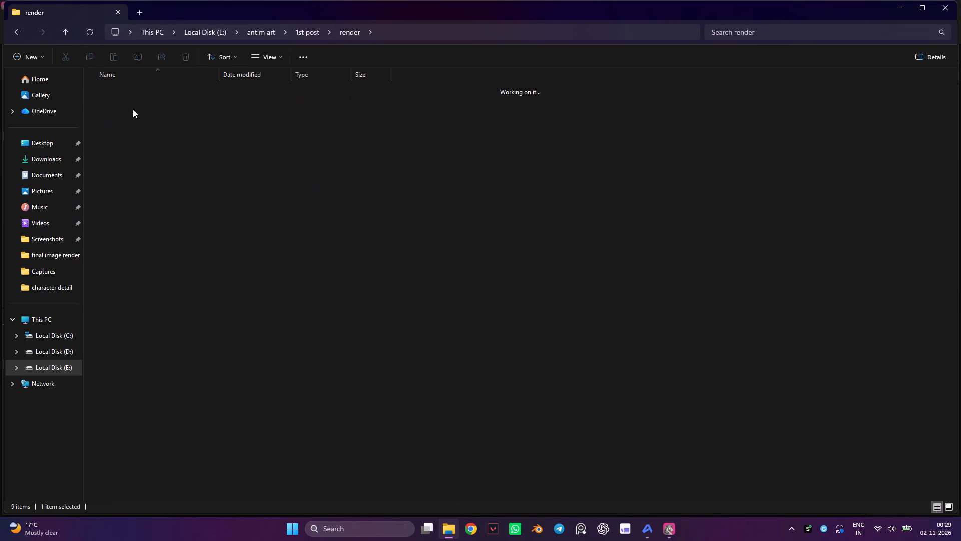
double_click(115, 118)
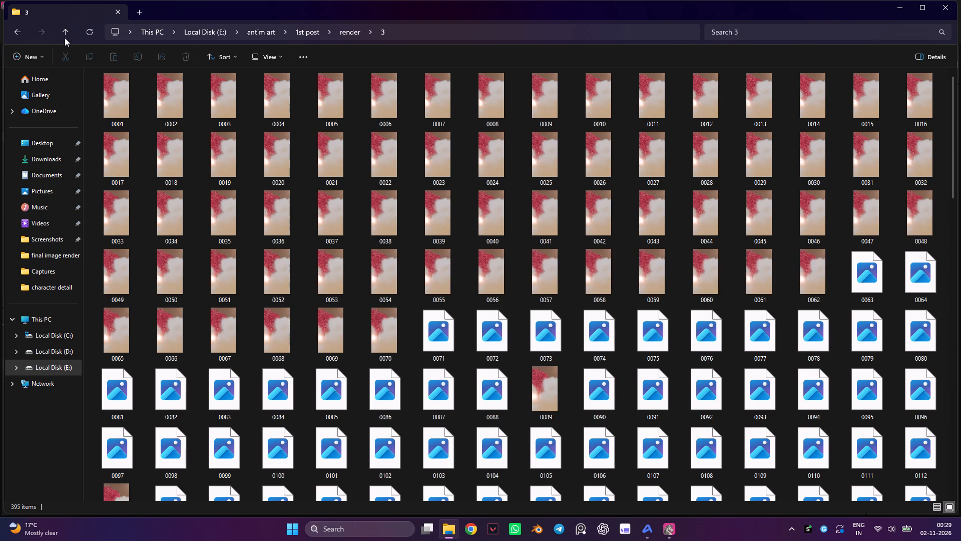
left_click(63, 33)
double_click(123, 109)
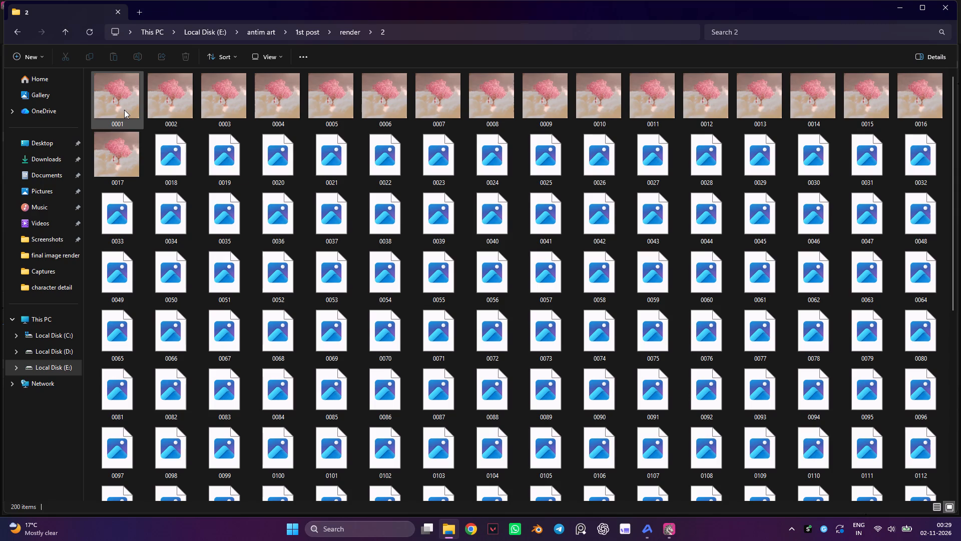
left_click(63, 36)
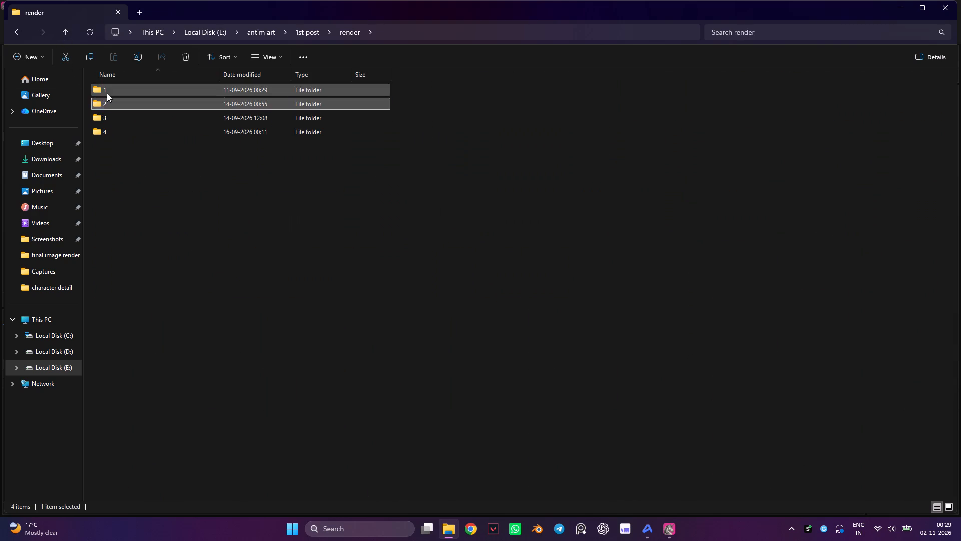
left_click(107, 93)
left_click_drag(103, 90, 675, 526)
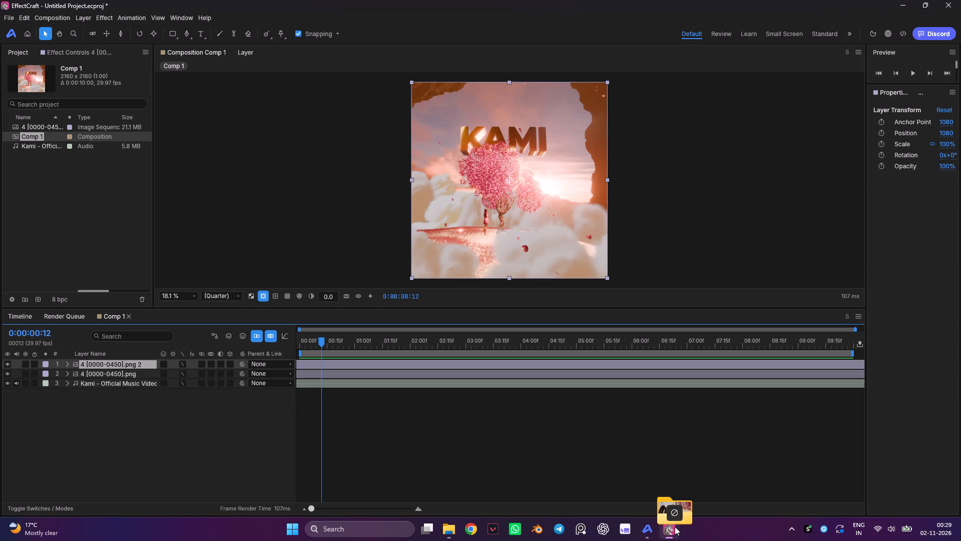
left_click_drag(675, 526, 89, 222)
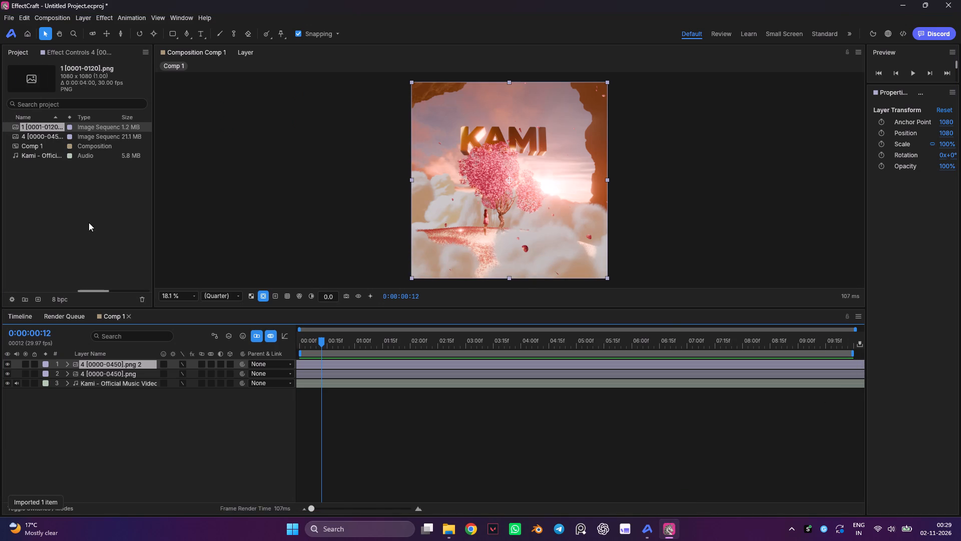
Add the 1 [0001-0120].png image sequence to Comp 1 as the top layer.
left_click_drag(38, 126, 845, 354)
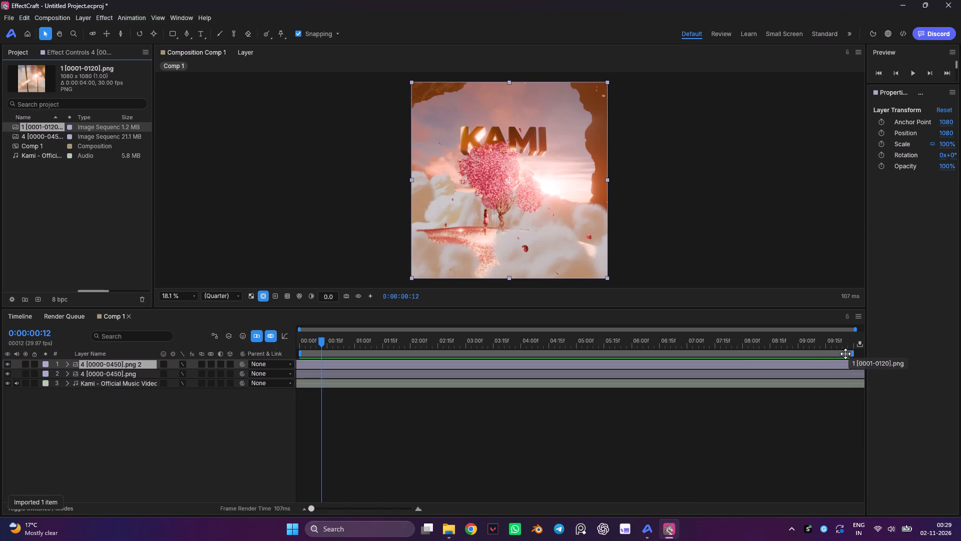
left_click_drag(845, 354, 858, 356)
left_click_drag(30, 124, 322, 360)
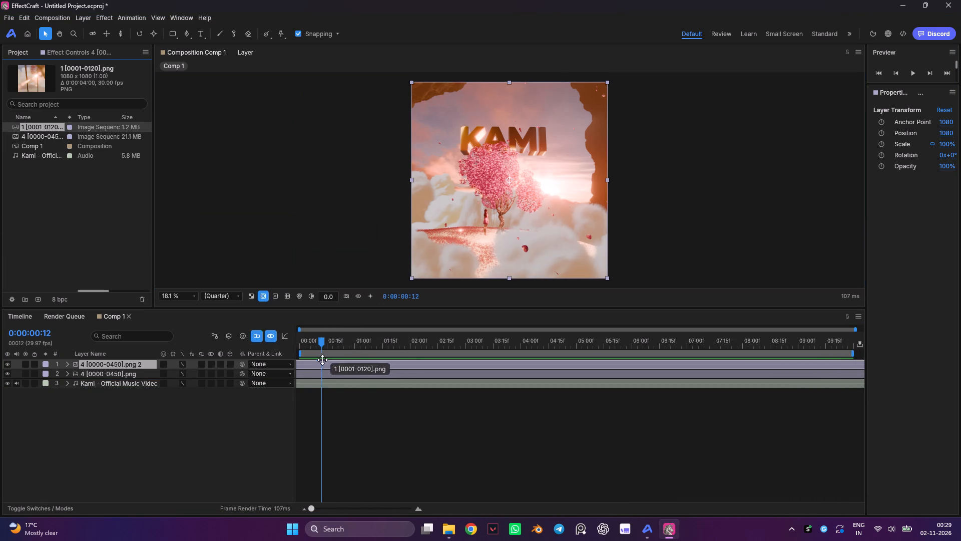
left_click_drag(322, 360, 317, 361)
Slide the 1 [0001-0120].png layer later in time, past the end of Comp 1.
left_click_drag(357, 365, 578, 368)
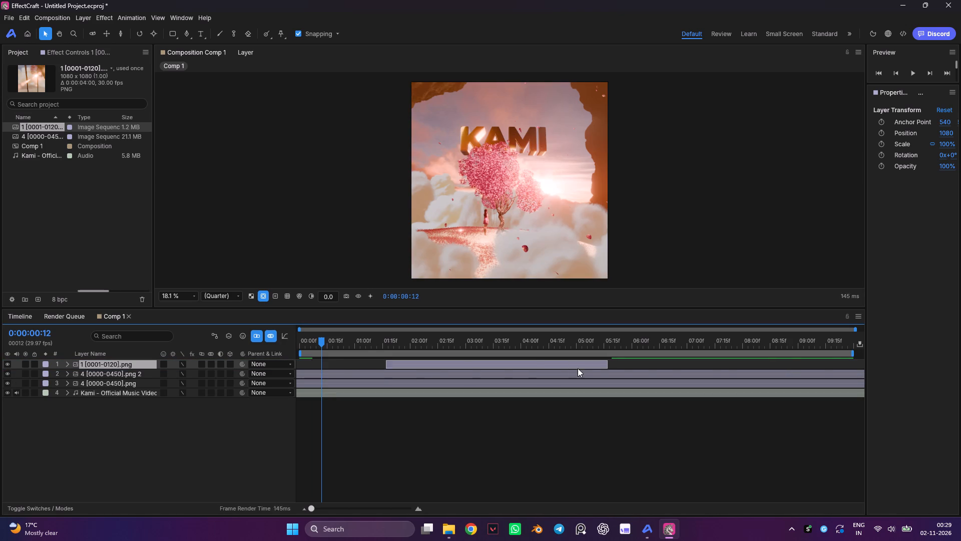
left_click_drag(578, 368, 915, 370)
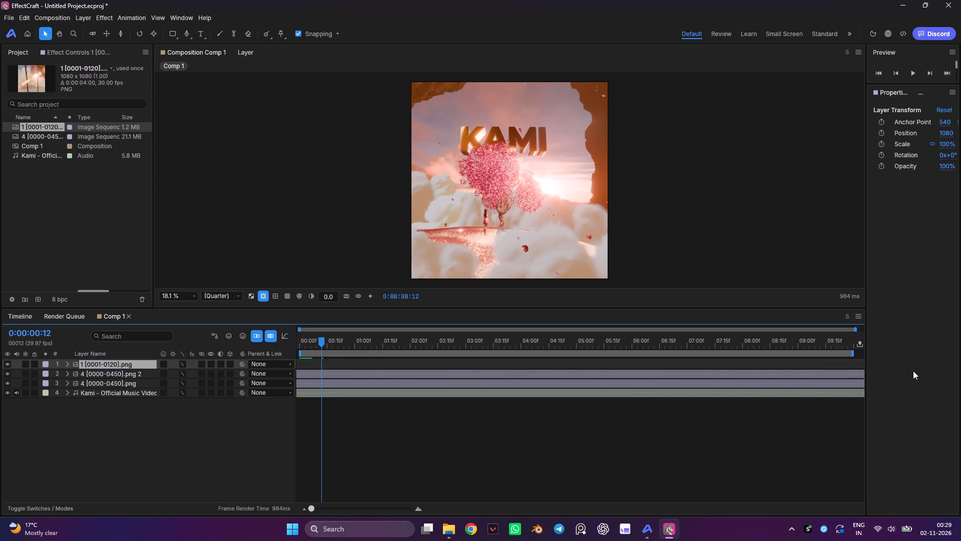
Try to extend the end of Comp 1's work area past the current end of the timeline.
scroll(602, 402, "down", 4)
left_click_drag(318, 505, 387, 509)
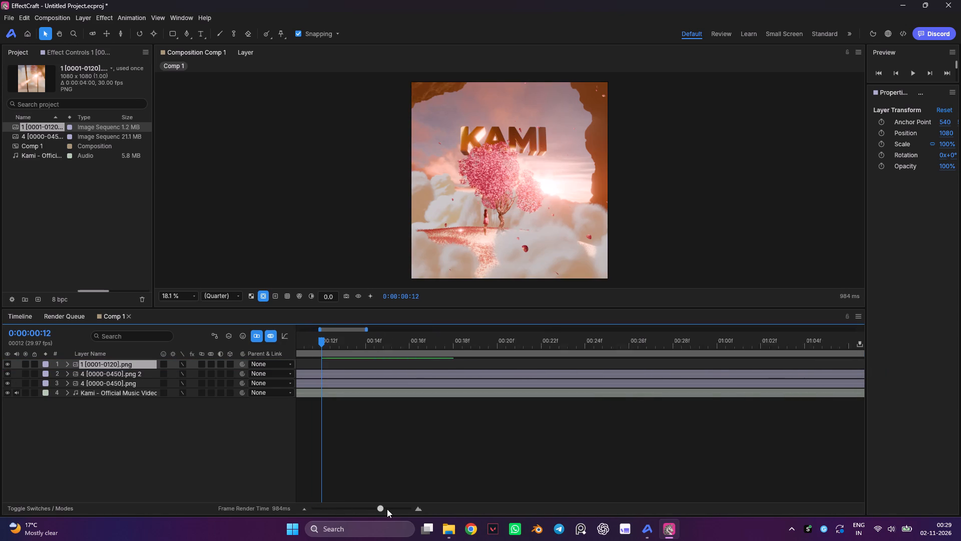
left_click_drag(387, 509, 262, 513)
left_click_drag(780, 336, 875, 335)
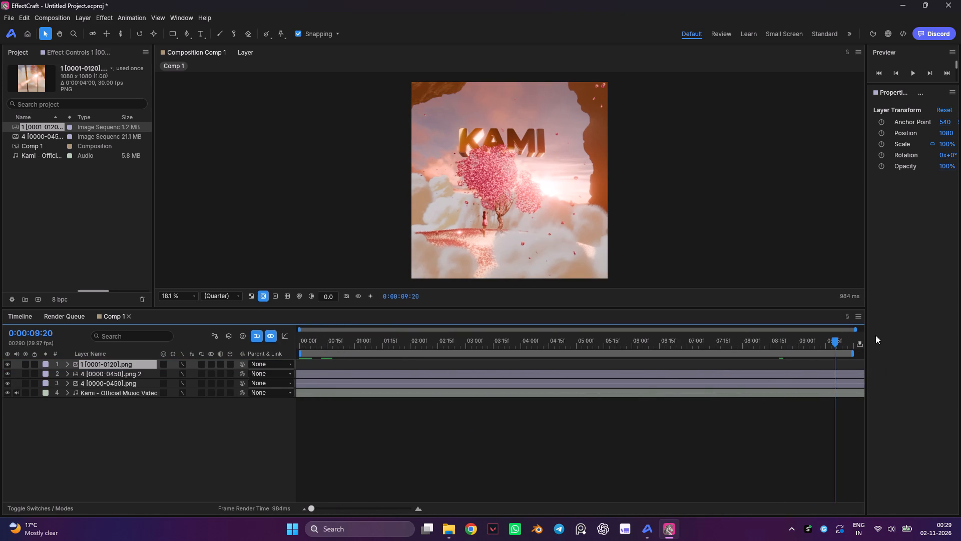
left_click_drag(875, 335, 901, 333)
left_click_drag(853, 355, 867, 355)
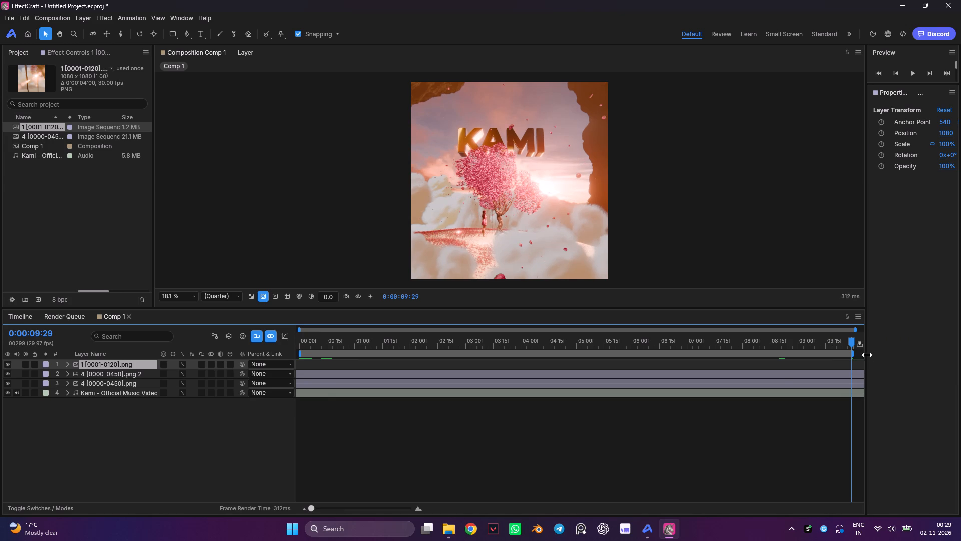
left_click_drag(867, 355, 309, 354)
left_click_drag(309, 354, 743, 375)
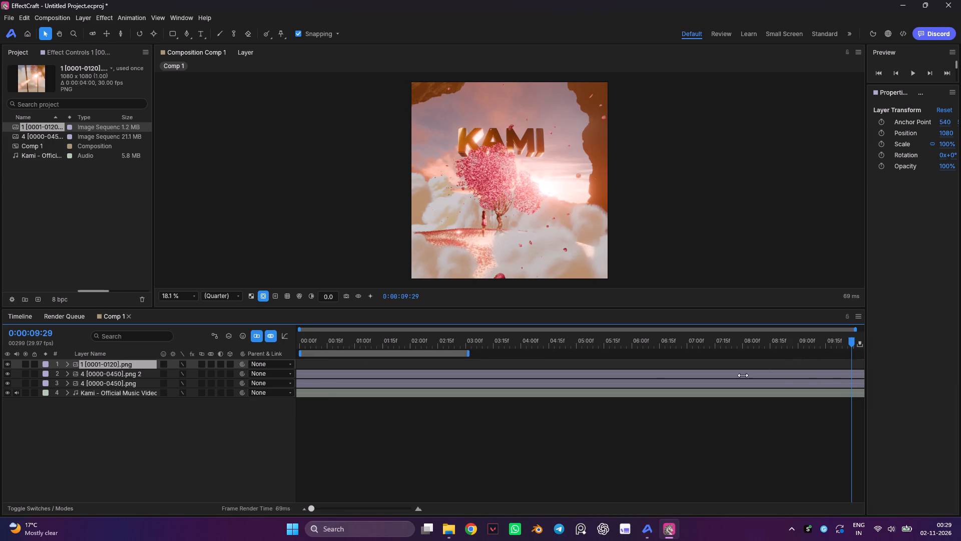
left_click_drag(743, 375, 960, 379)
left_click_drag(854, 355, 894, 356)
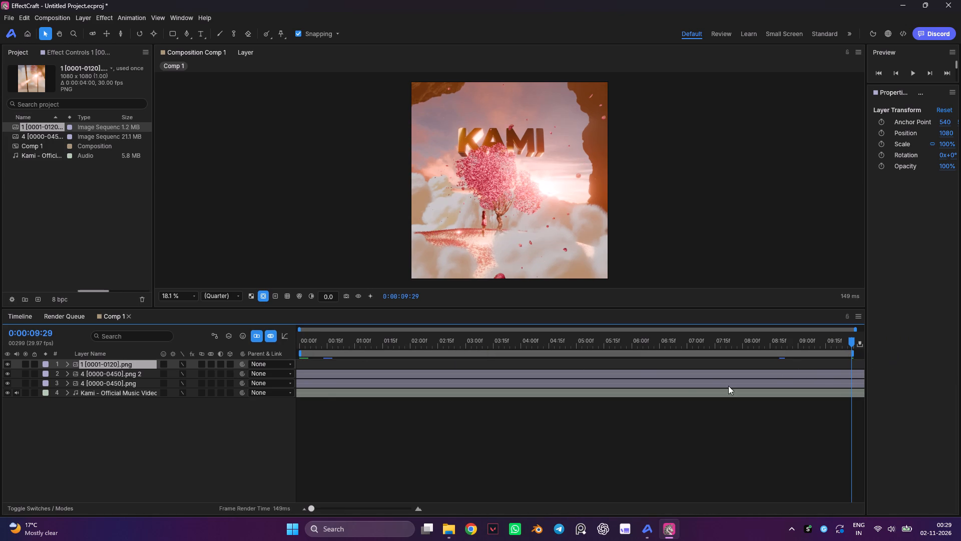
Scrub the current time back from the end of Comp 1 to check the frames.
scroll(673, 393, "down", 4)
left_click_drag(852, 336, 864, 340)
left_click_drag(850, 340, 841, 342)
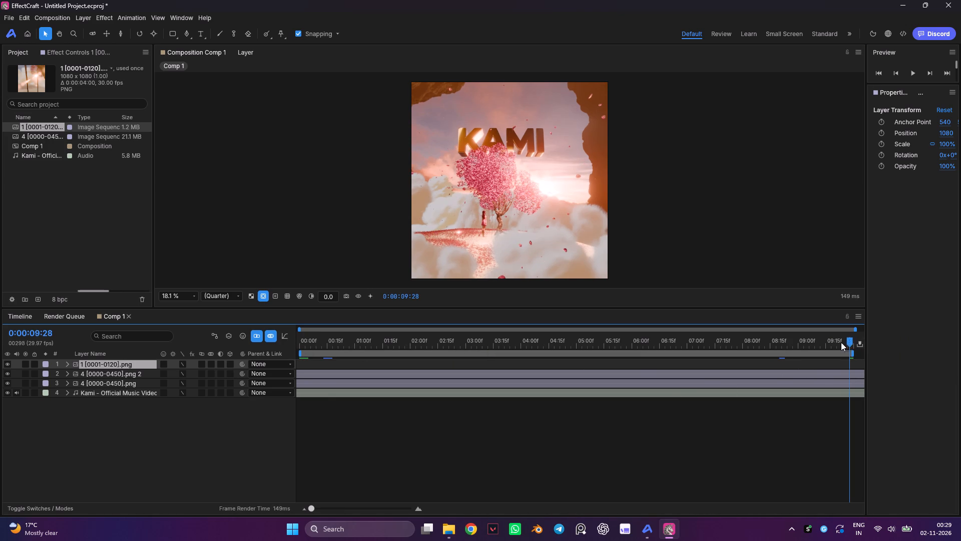
left_click_drag(841, 342, 815, 351)
double_click(835, 341)
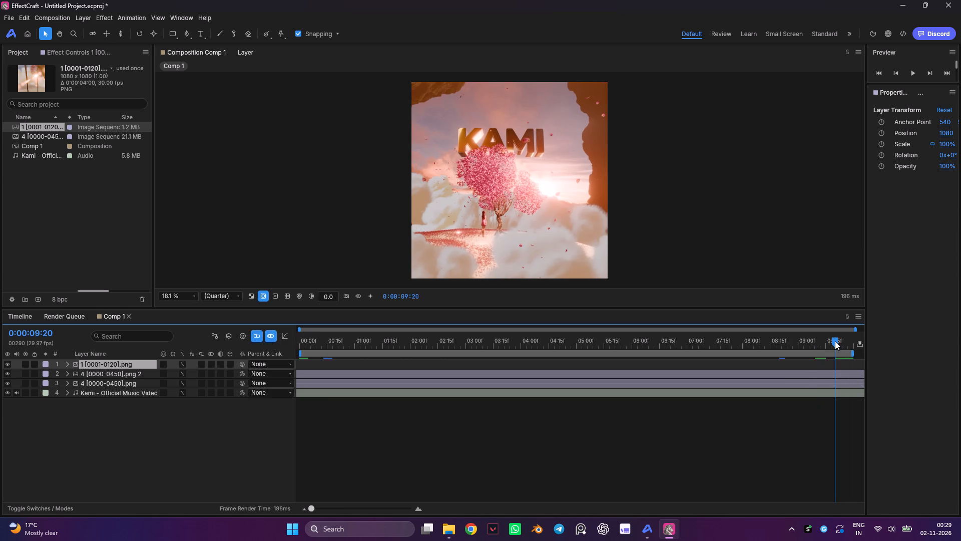
left_click_drag(799, 342, 500, 353)
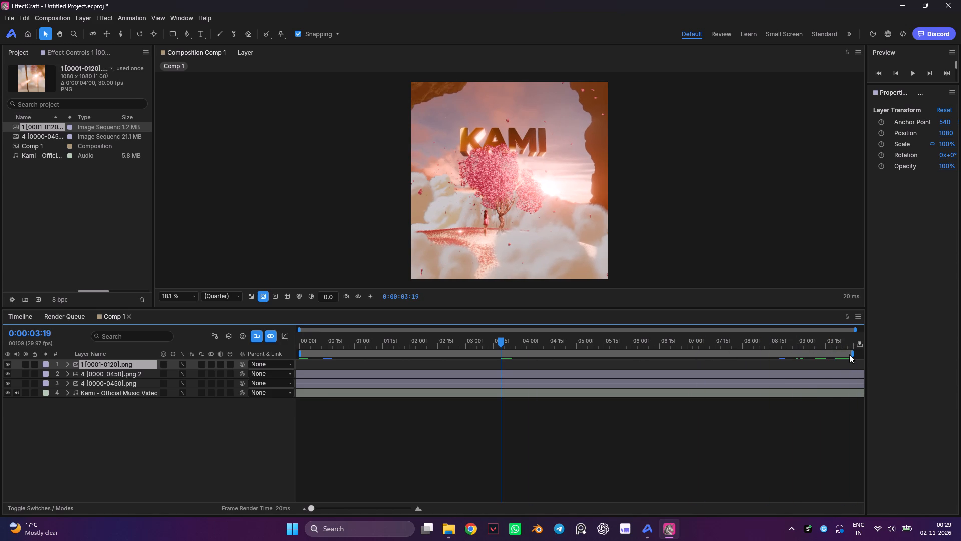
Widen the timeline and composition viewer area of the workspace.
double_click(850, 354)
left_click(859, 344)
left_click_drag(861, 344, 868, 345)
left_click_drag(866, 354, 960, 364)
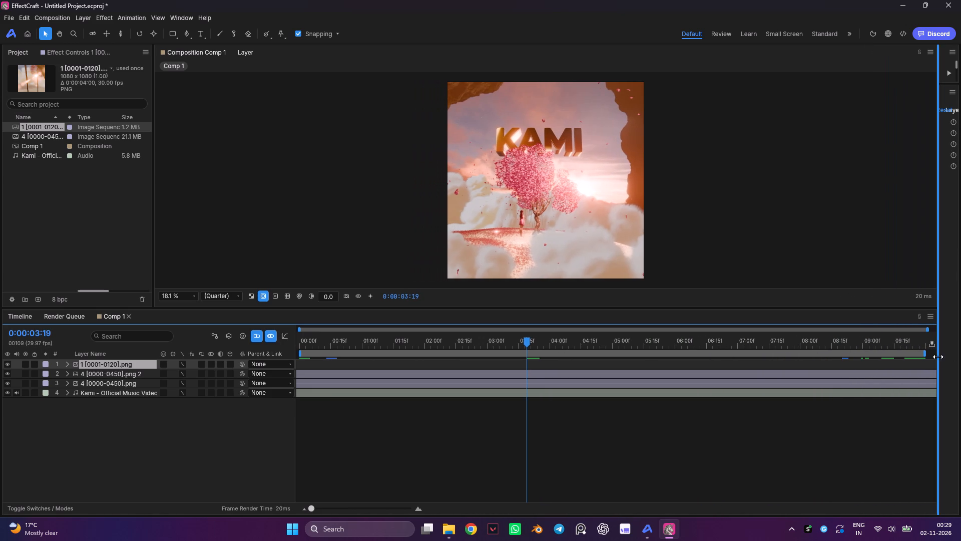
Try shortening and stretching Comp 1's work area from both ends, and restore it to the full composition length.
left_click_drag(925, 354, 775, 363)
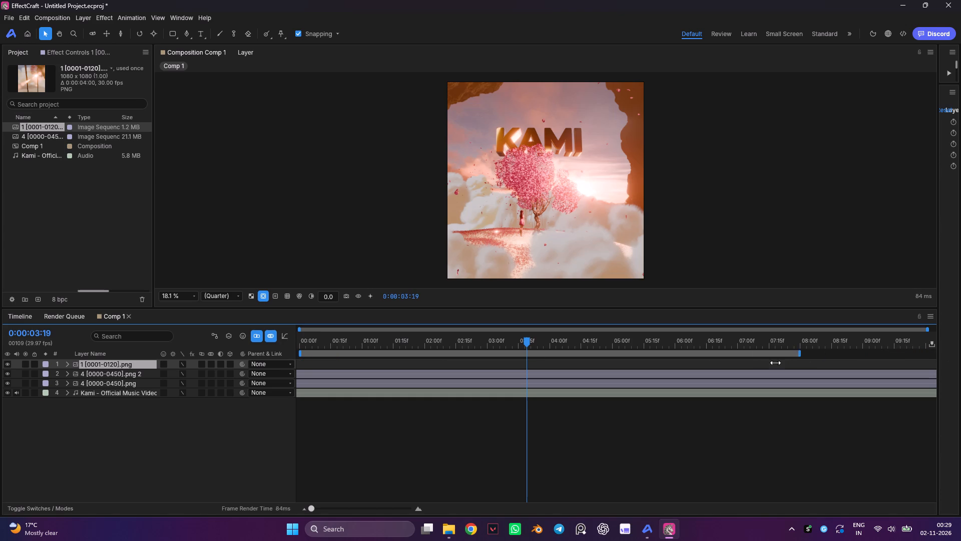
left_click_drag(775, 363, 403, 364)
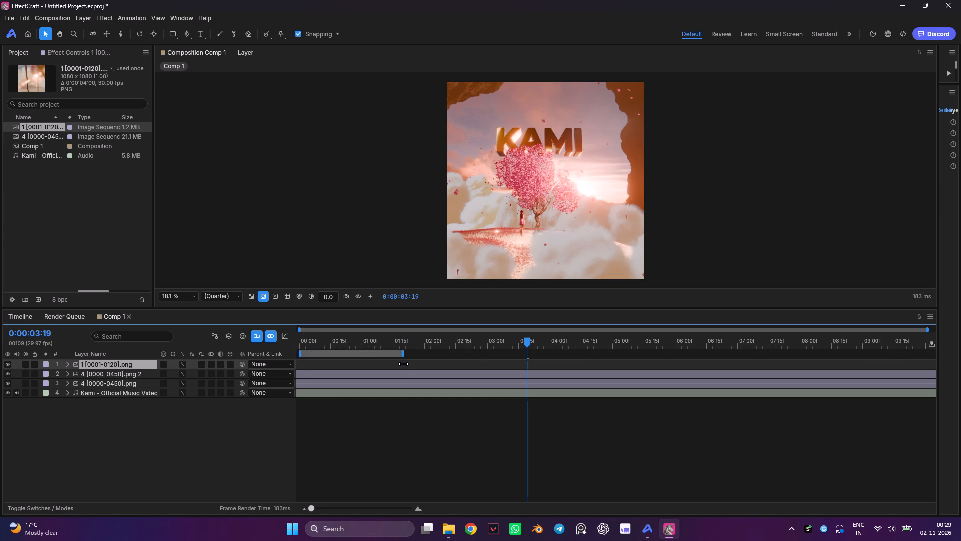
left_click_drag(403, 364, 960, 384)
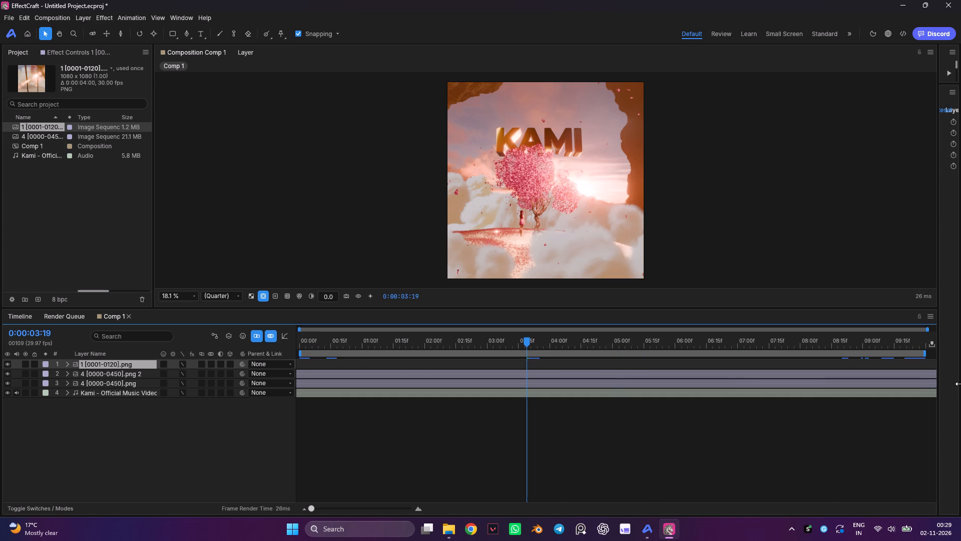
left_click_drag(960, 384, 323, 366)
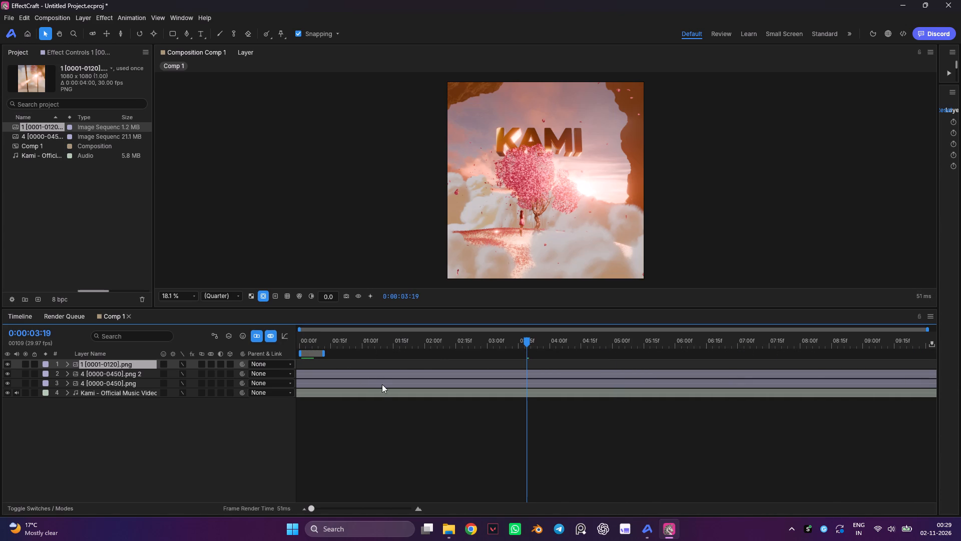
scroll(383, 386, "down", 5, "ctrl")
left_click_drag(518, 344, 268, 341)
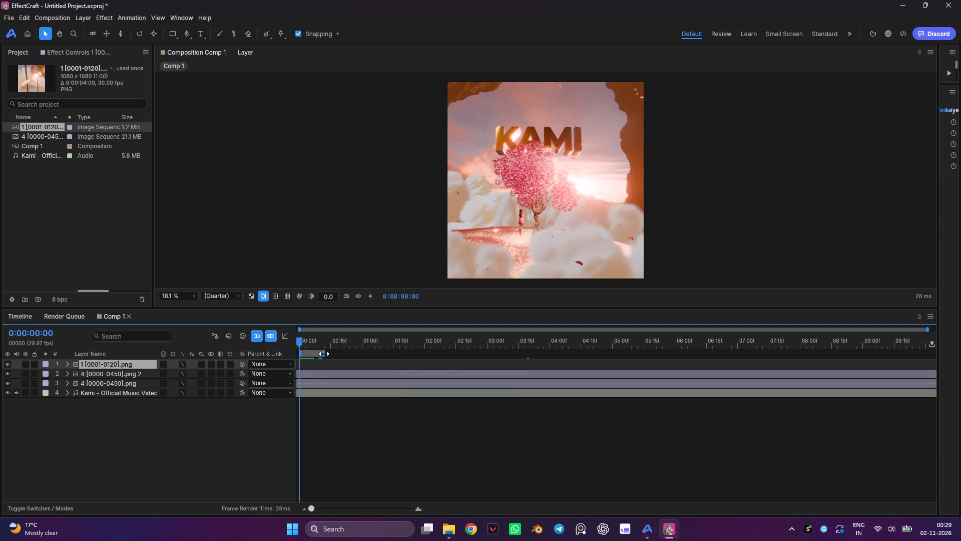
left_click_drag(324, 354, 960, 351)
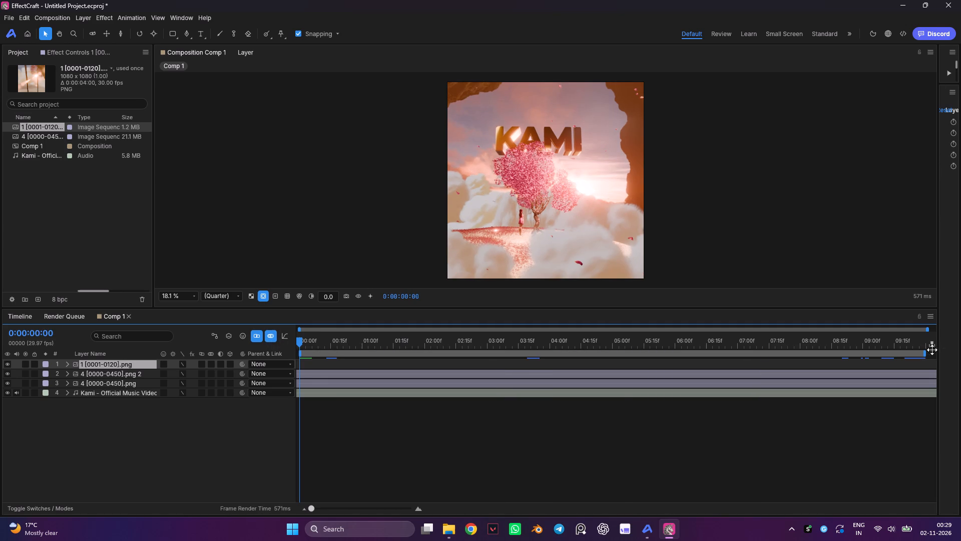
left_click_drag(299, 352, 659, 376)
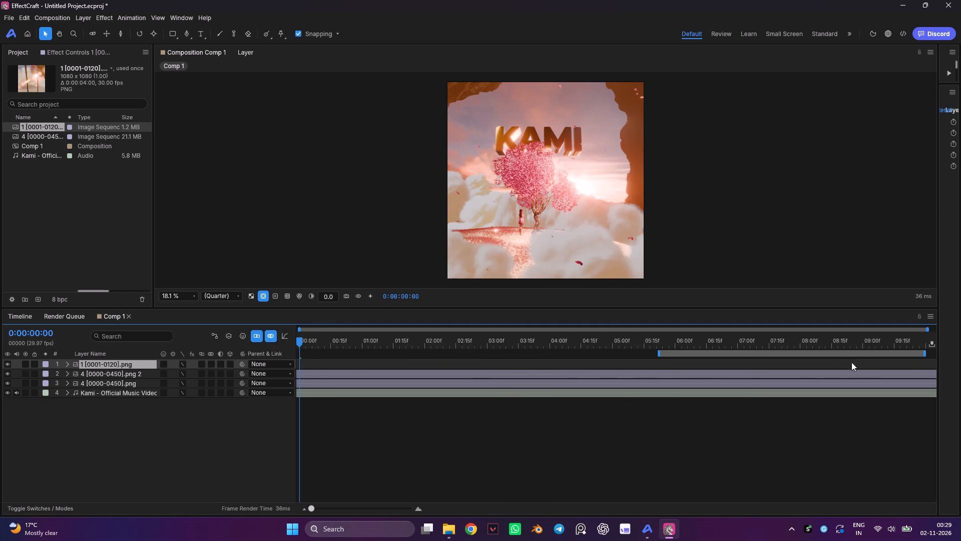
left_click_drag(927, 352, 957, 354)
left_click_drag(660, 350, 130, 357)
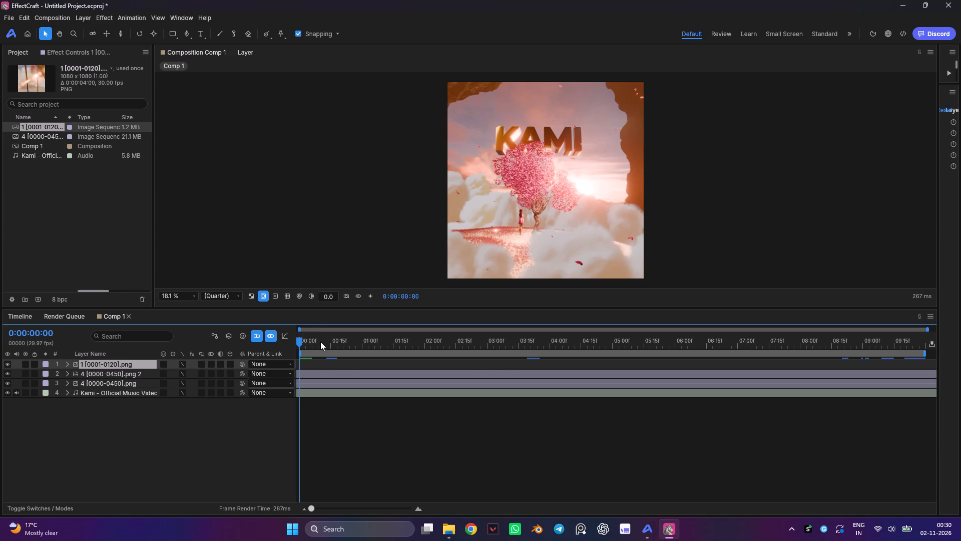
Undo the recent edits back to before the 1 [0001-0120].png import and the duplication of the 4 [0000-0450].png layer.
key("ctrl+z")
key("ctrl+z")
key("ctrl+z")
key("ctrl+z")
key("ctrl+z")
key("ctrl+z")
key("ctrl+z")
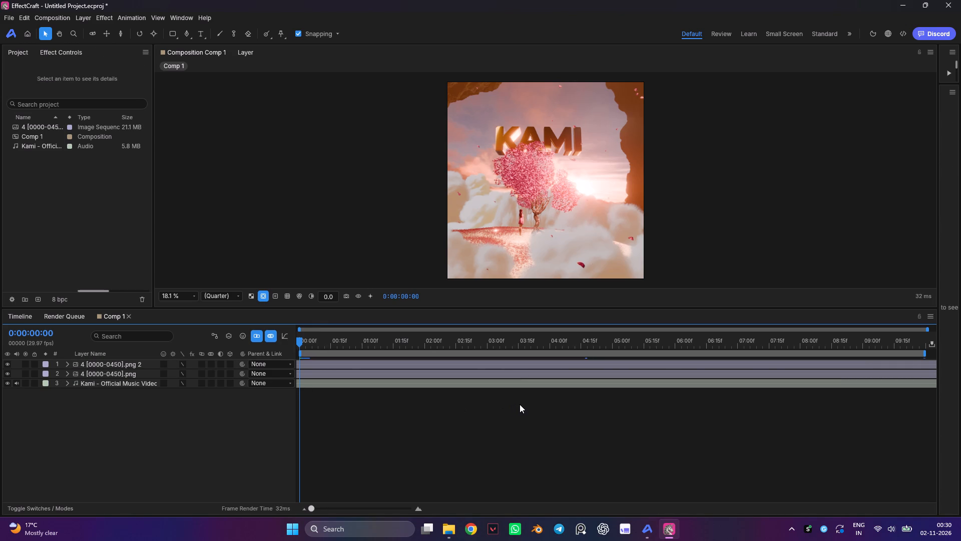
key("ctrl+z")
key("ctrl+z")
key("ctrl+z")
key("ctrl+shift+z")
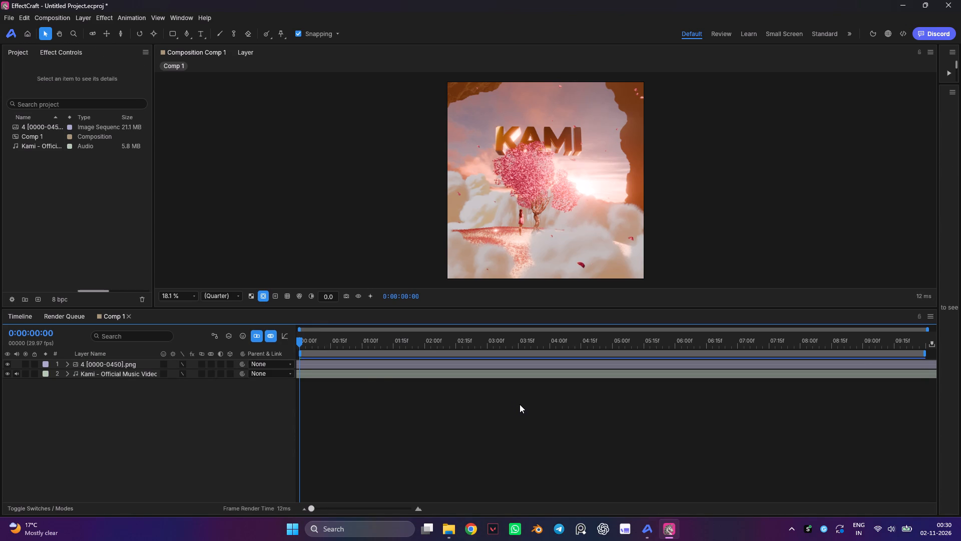
Play Comp 1 from the start to check the single 4 [0000-0450].png sequence against the music.
key("space")
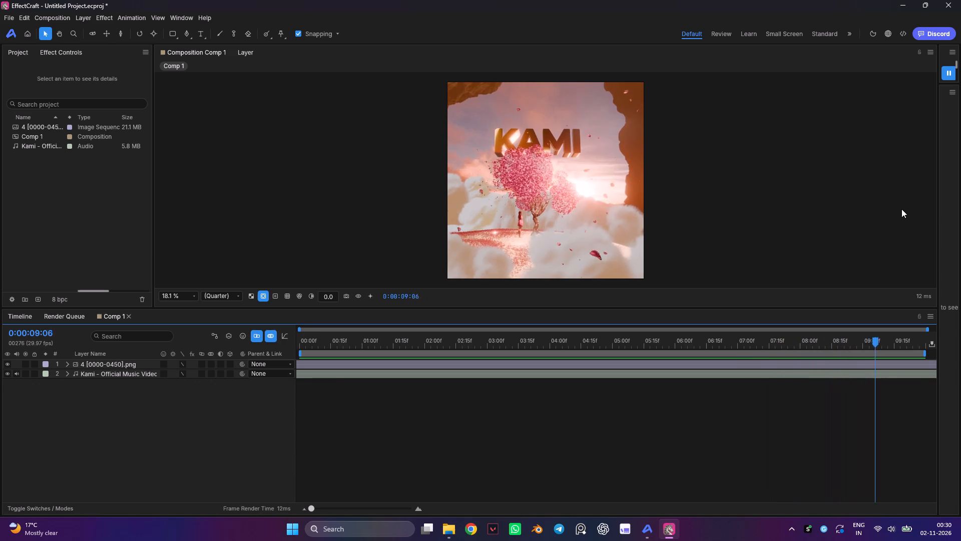
key("space")
Examine the rendered frames in folder 4 of the 1st post render folder in File Explorer, and close the window.
left_click(447, 528)
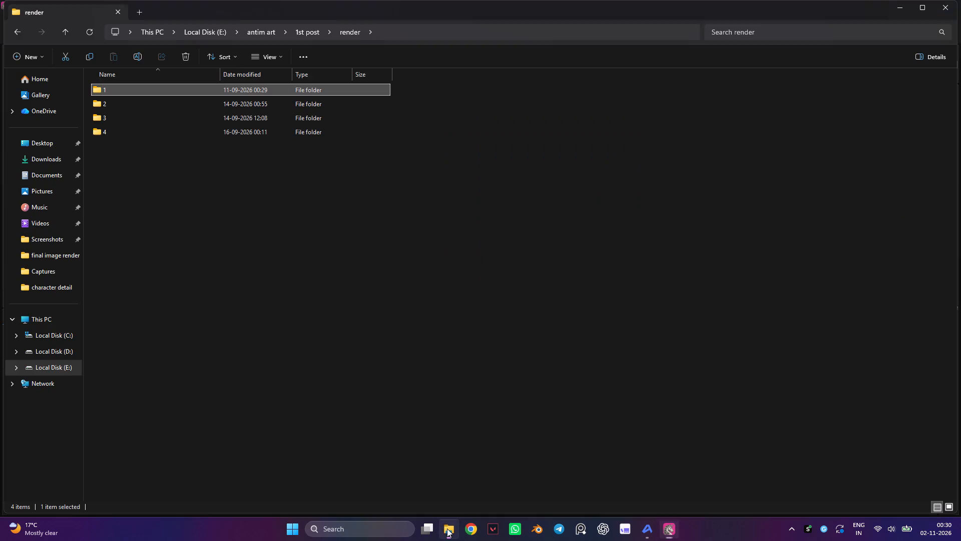
double_click(109, 136)
scroll(396, 276, "down", 4)
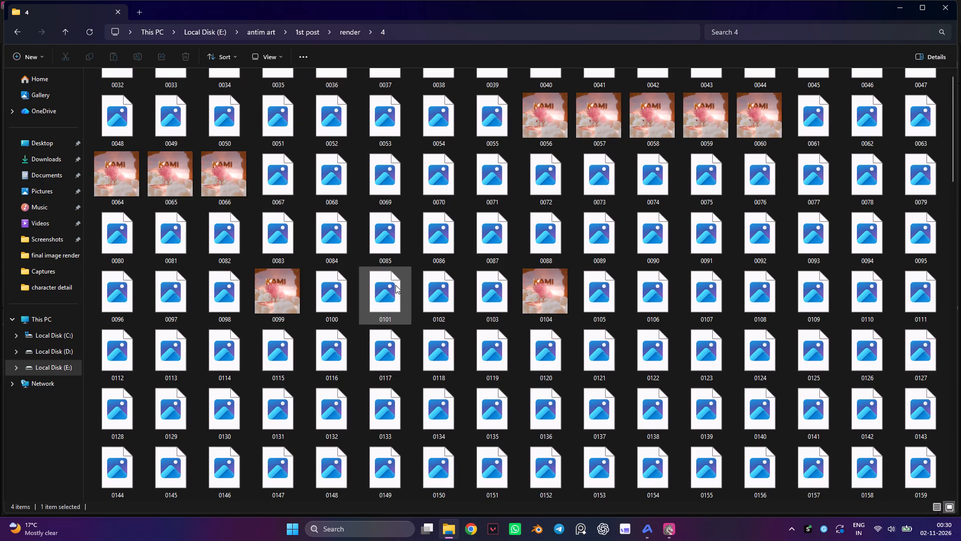
scroll(394, 288, "down", 13)
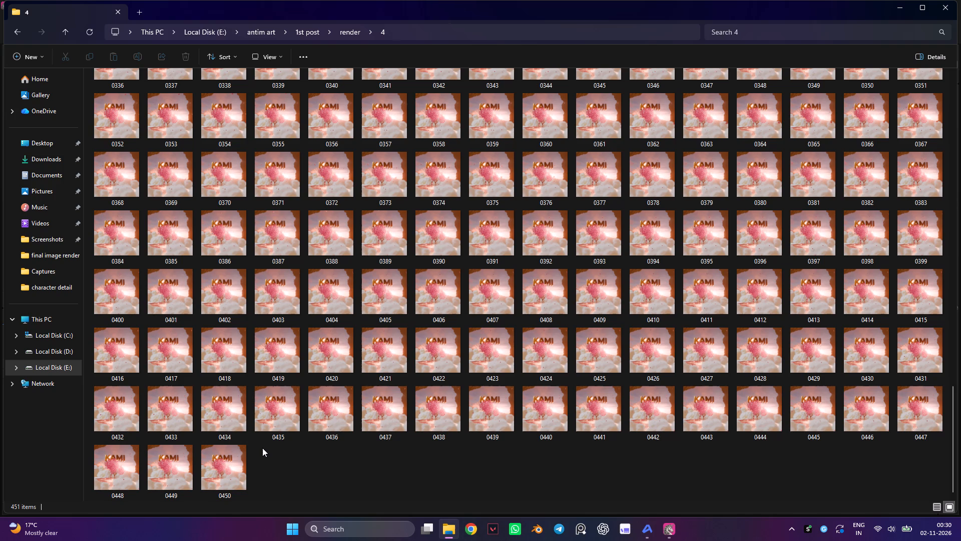
left_click(948, 9)
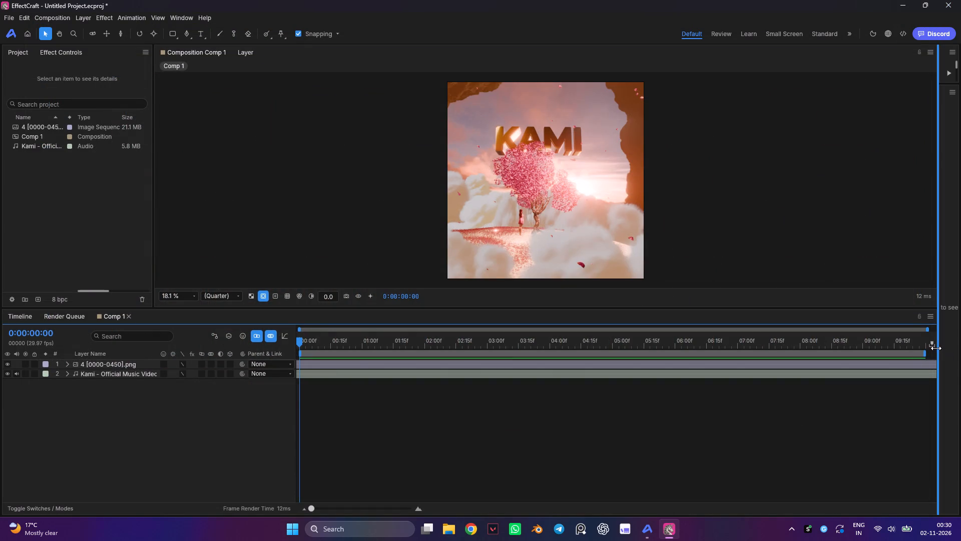
Close EffectCraft without saving the changes to Untitled Project.ecproj.
left_click_drag(936, 348, 955, 353)
left_click(960, 0)
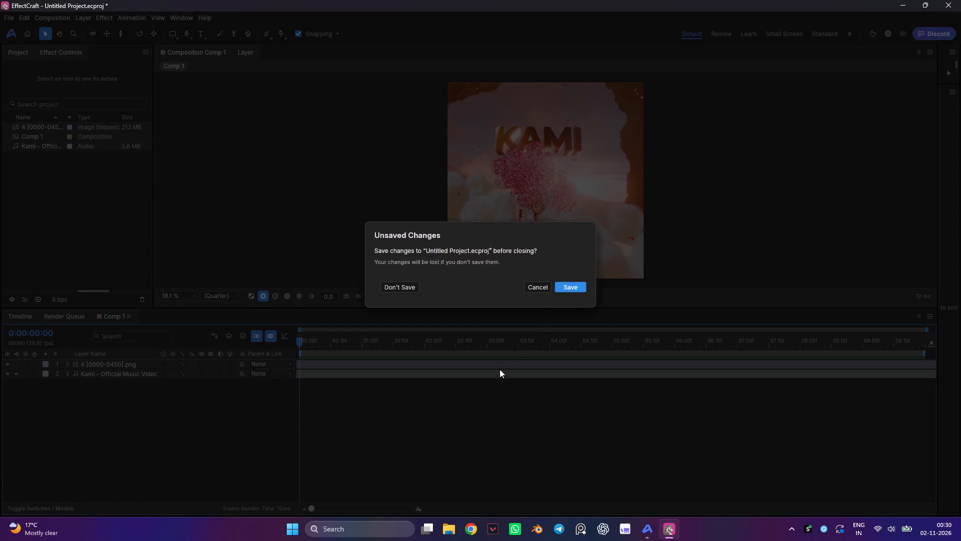
left_click(402, 287)
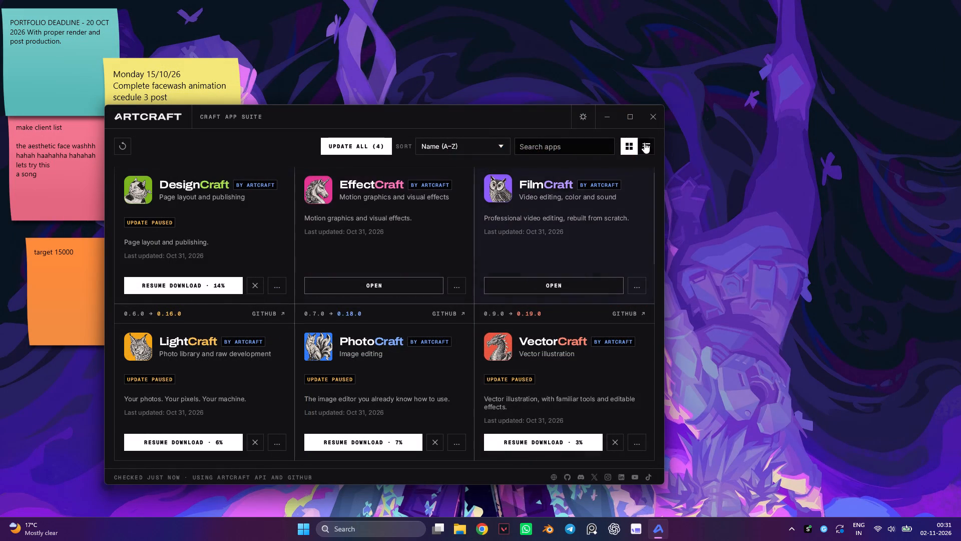
Close the ArtCraft launcher and launch DaVinci Resolve from the recent Windows searches.
left_click(648, 119)
left_click(372, 526)
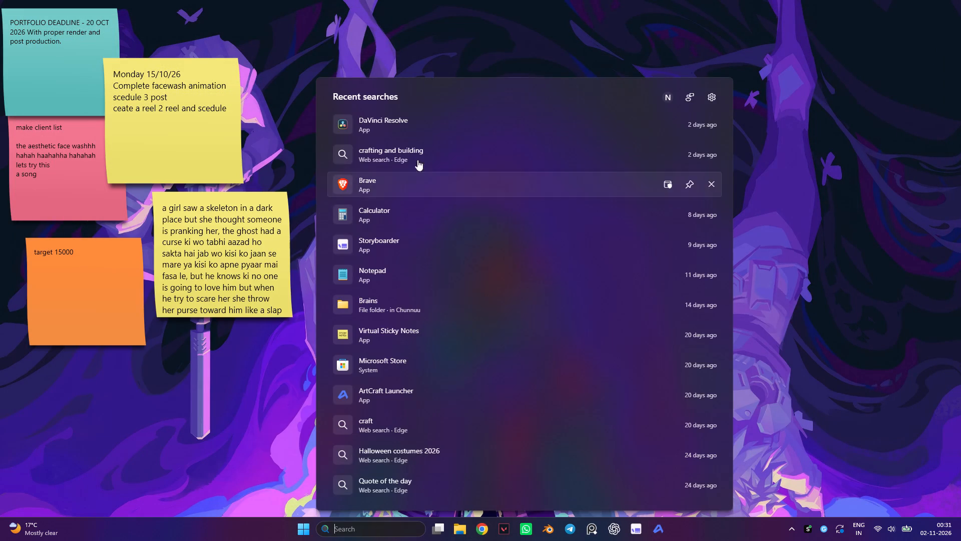
left_click(408, 123)
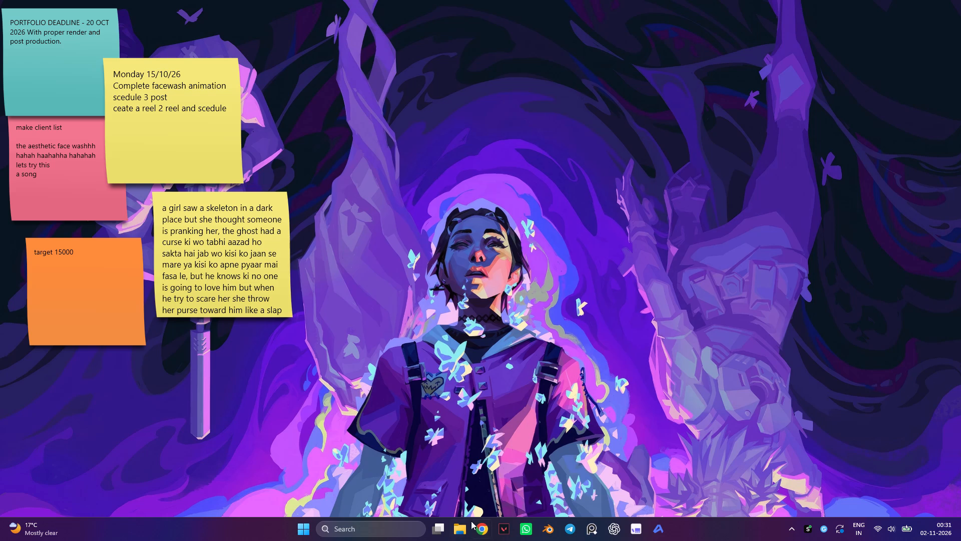
Open the render folder of antim art's 1st post on drive E in File Explorer and try to carry folder 4 into DaVinci Resolve.
left_click(460, 530)
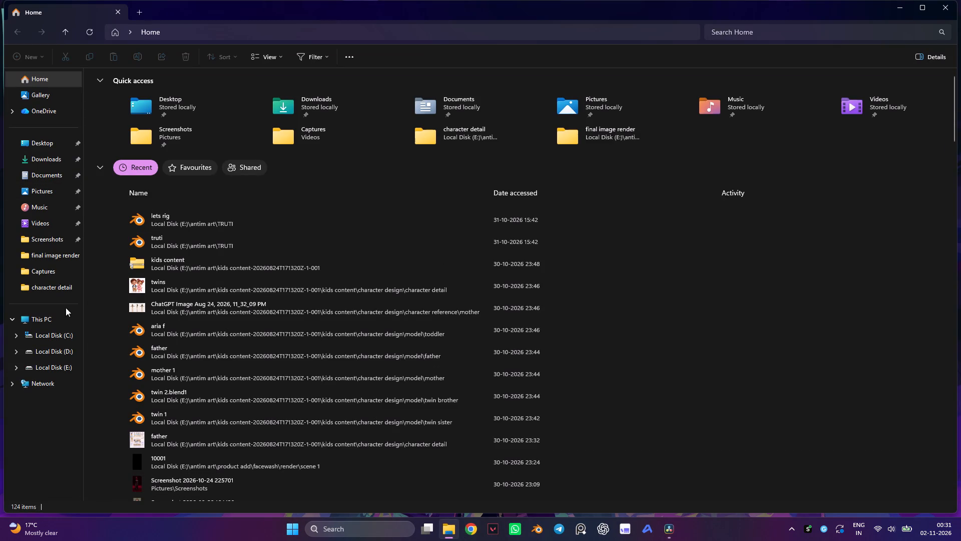
left_click(70, 369)
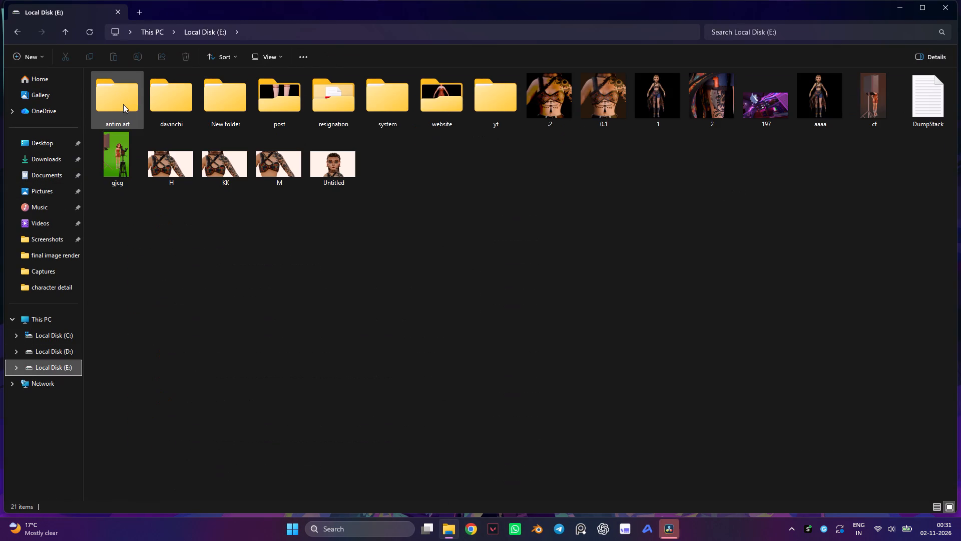
left_click(123, 104)
left_click(122, 101)
double_click(122, 100)
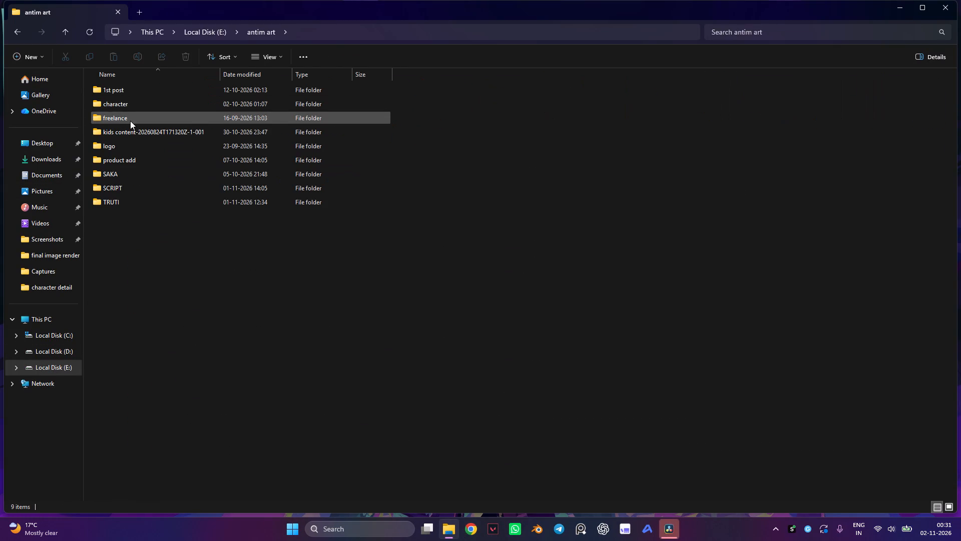
double_click(127, 94)
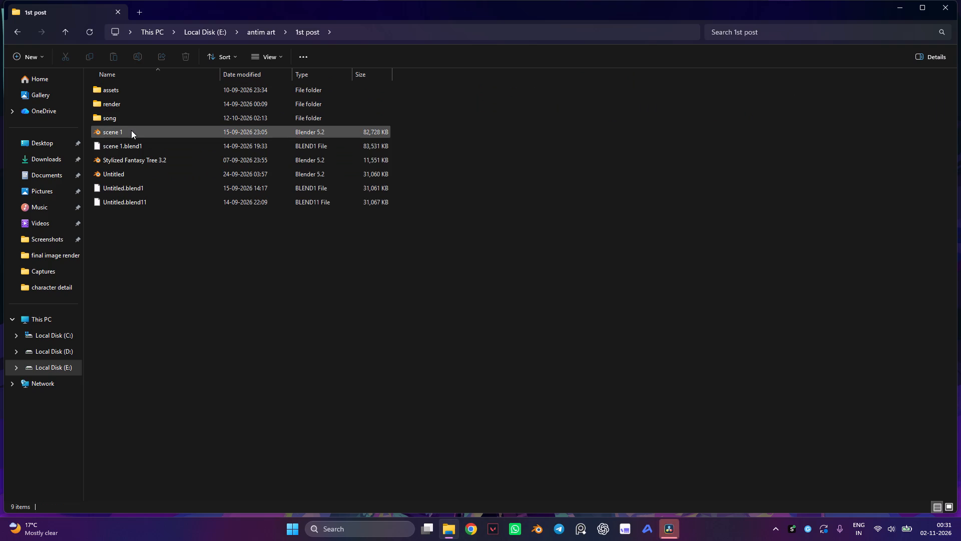
left_click(122, 103)
left_click(122, 103)
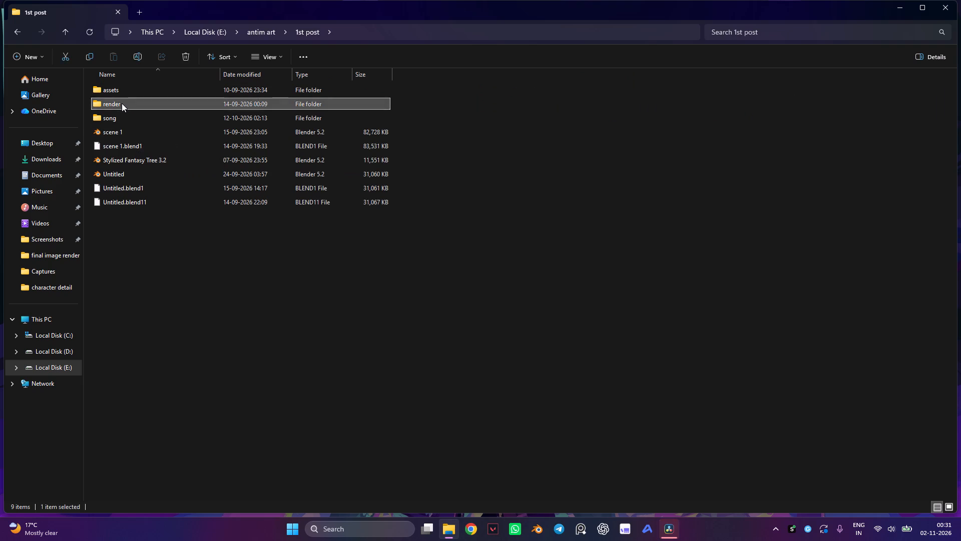
double_click(108, 130)
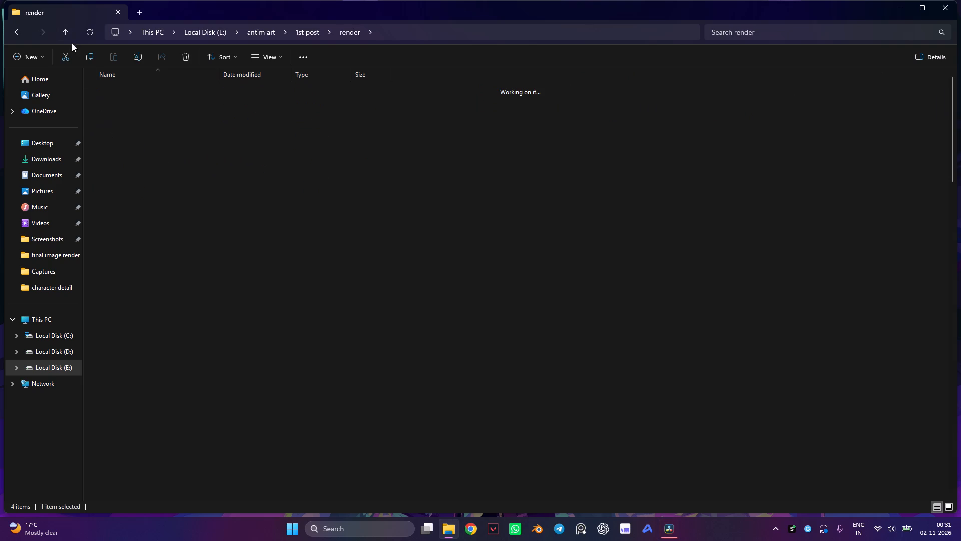
left_click(64, 32)
left_click(111, 131)
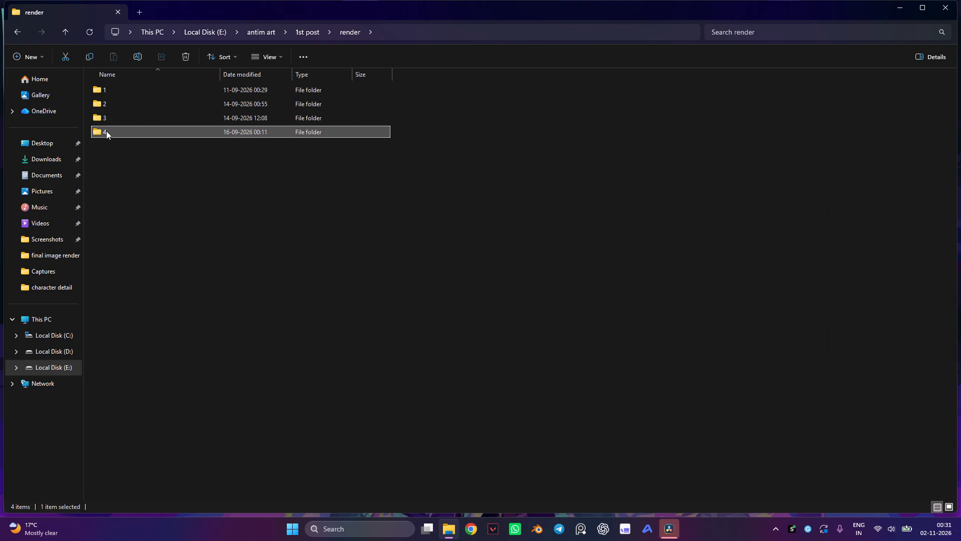
left_click_drag(106, 131, 673, 531)
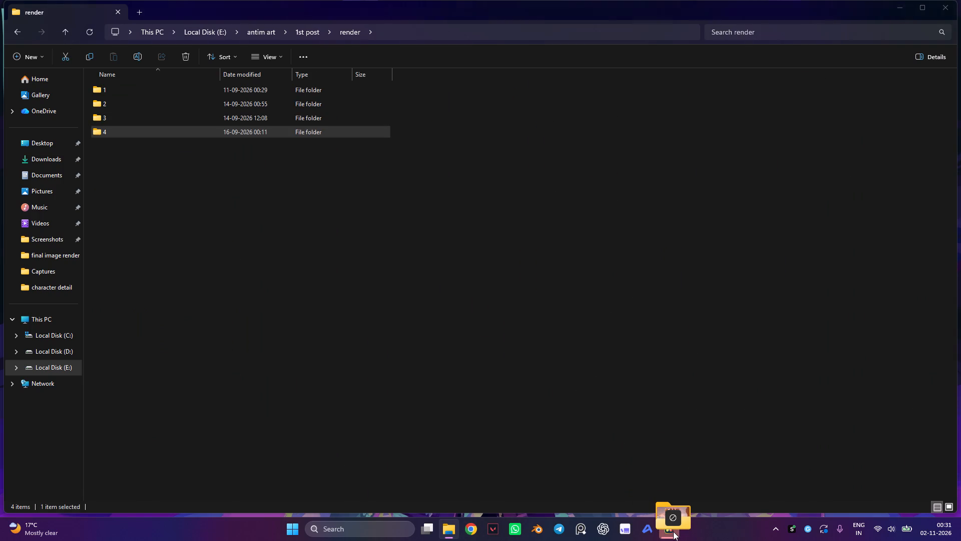
left_click_drag(673, 531, 673, 532)
Switch to DaVinci Resolve, skip the software update and create a new project with the default name.
left_click(659, 528)
left_click(665, 530)
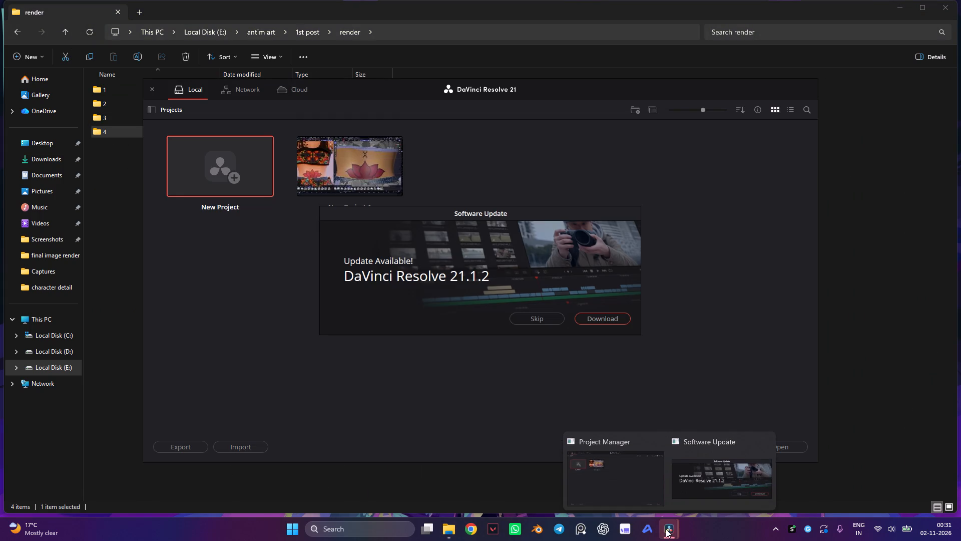
left_click(551, 316)
double_click(233, 185)
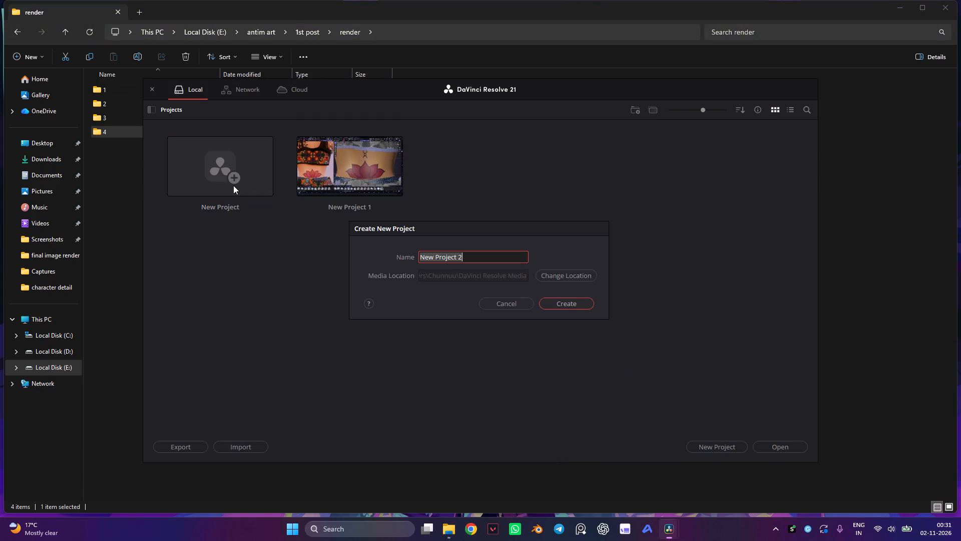
left_click(568, 304)
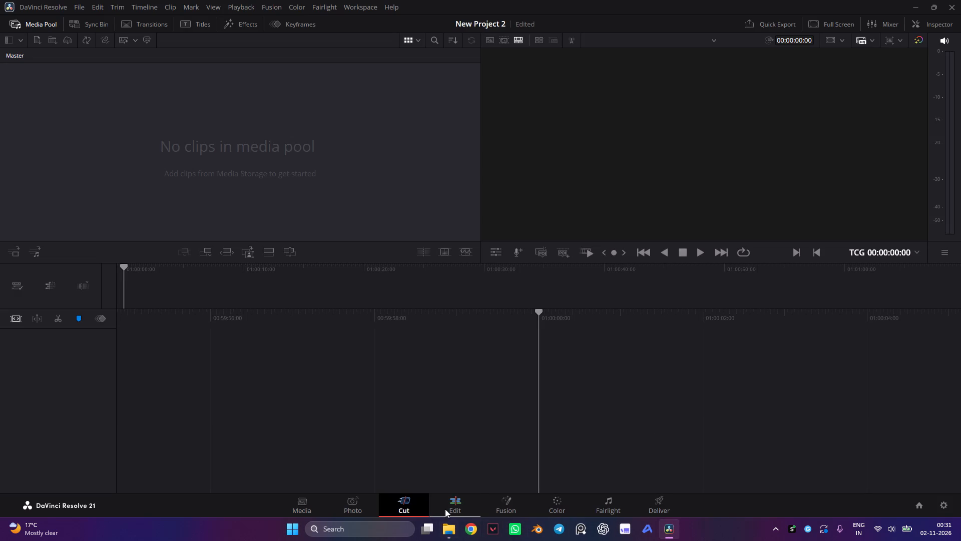
Place folder 4's image sequence from File Explorer on the Video 1 track in the Edit page, starting at about 01:03:51.
left_click(454, 509)
left_click(453, 529)
left_click_drag(120, 127, 625, 369)
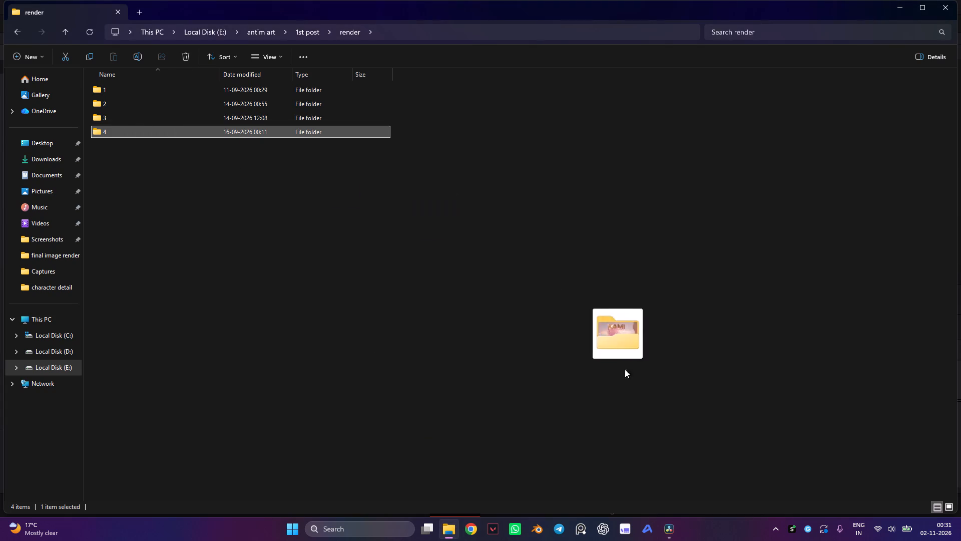
left_click_drag(625, 369, 377, 386)
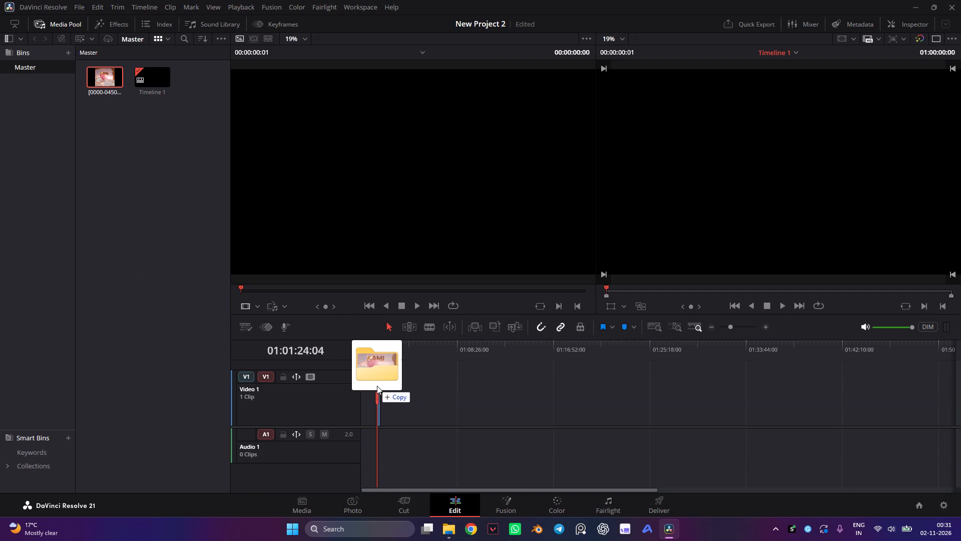
left_click_drag(377, 386, 405, 392)
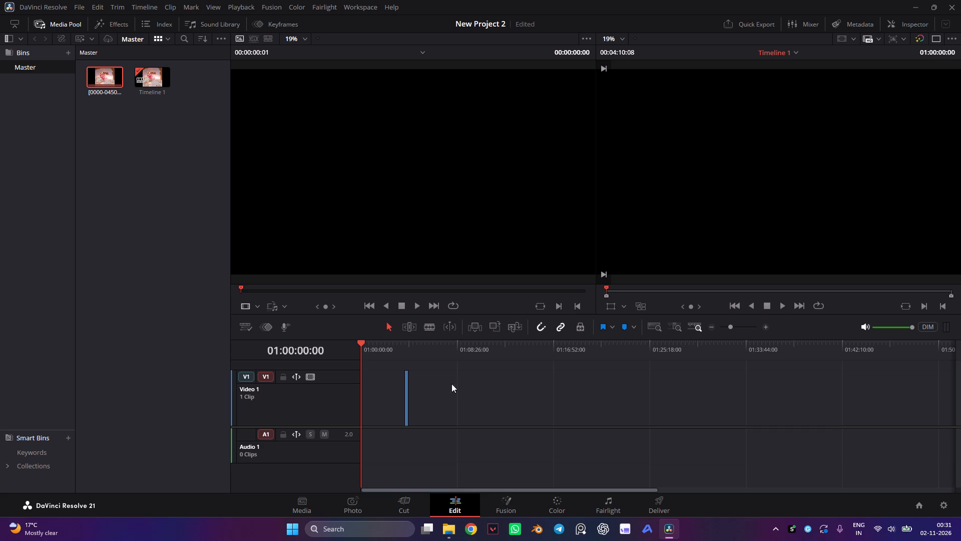
Preview the [0000-0450].png clip briefly and move it to the very start of the timeline on Video 1.
left_click(404, 343)
key("space")
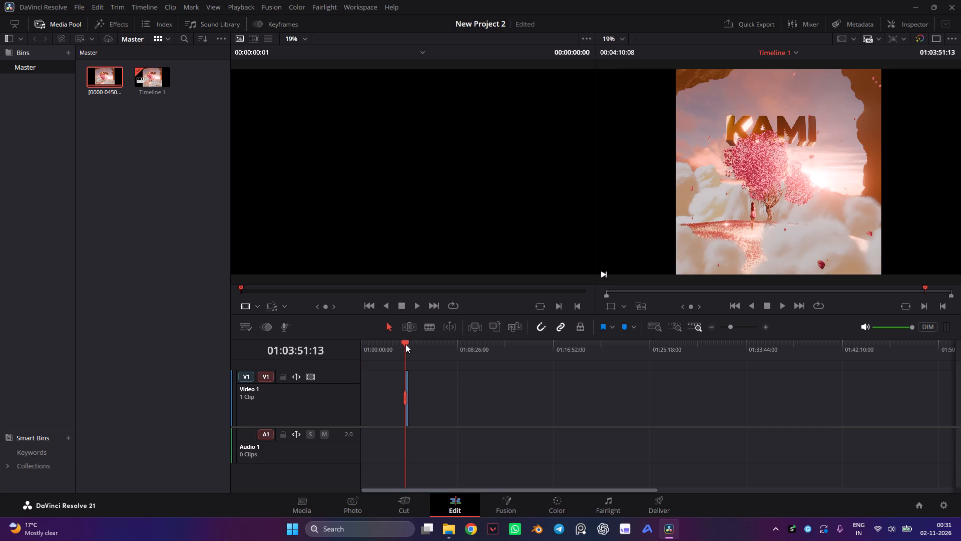
key("space")
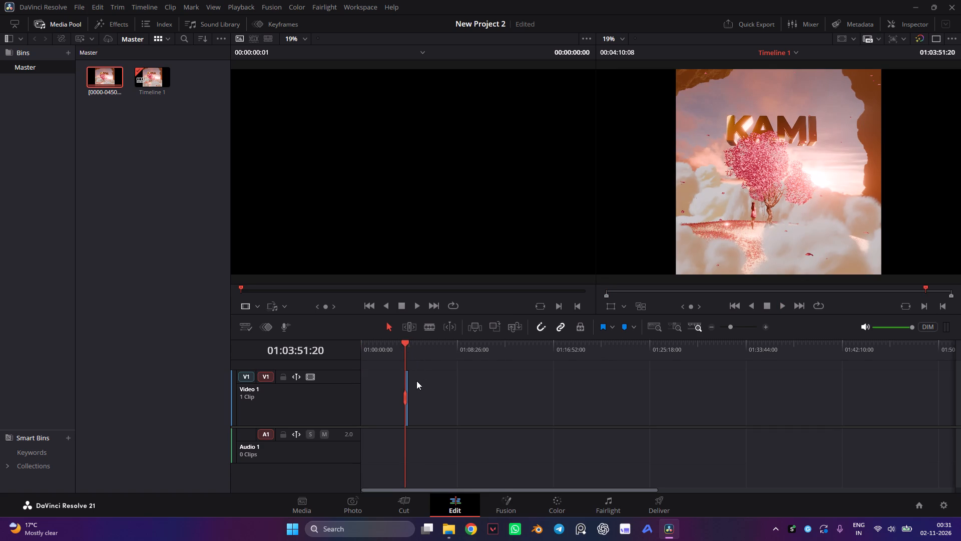
scroll(415, 381, "up", 4, "alt")
scroll(660, 385, "up", 4, "alt")
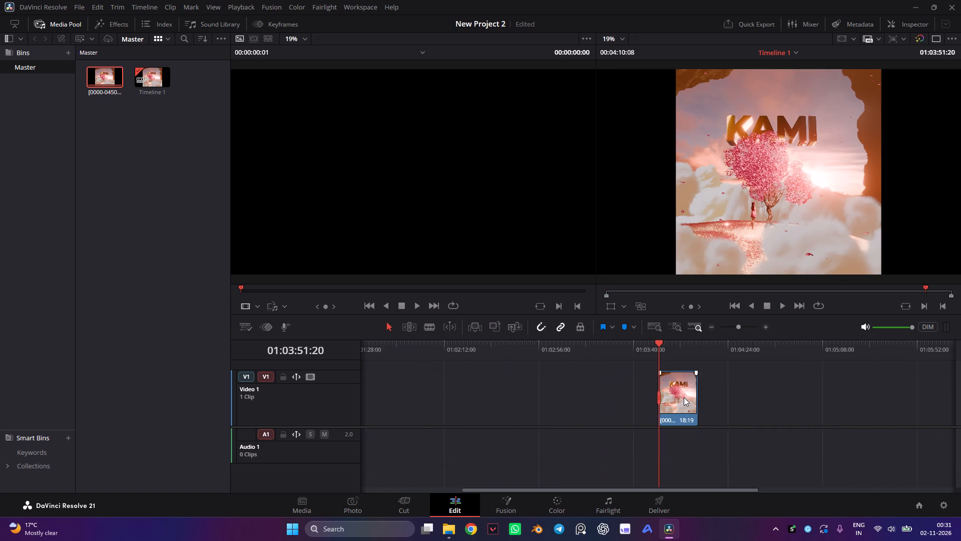
scroll(684, 397, "up", 3, "alt")
left_click_drag(685, 396, 378, 392)
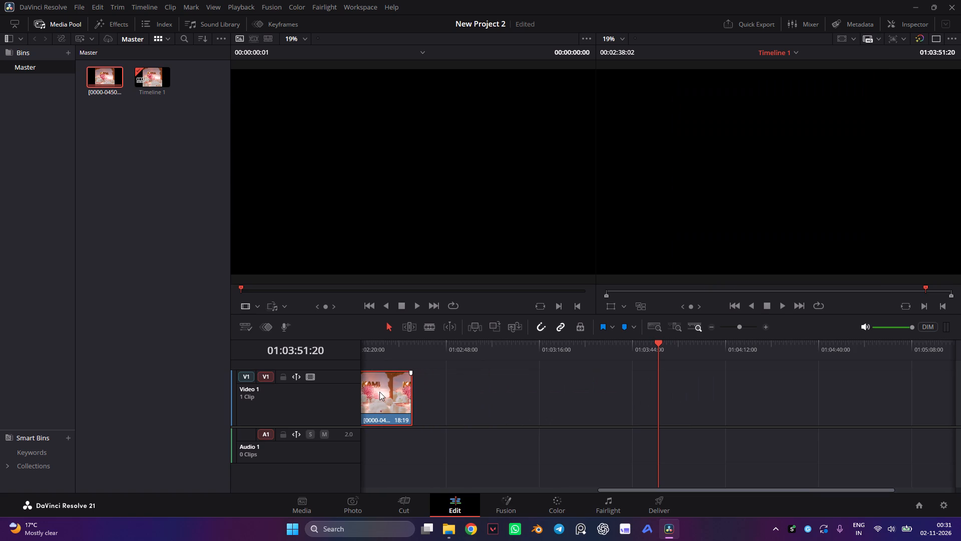
scroll(732, 404, "down", 2, "alt")
left_click_drag(583, 490, 570, 487)
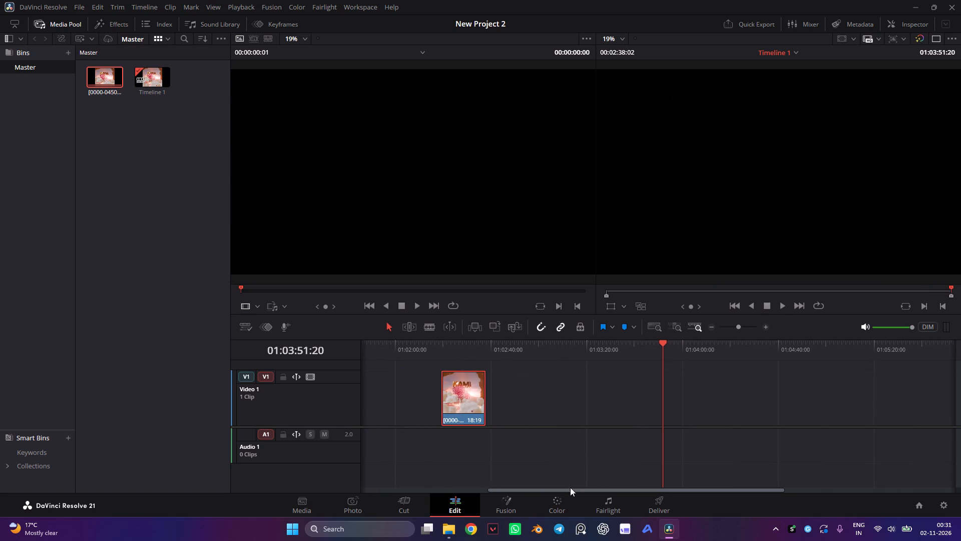
left_click_drag(570, 487, 387, 486)
left_click_drag(720, 404, 372, 413)
Scrub through and play the Kami clip from the timeline start, and examine its video properties in the Inspector.
left_click_drag(371, 346, 369, 355)
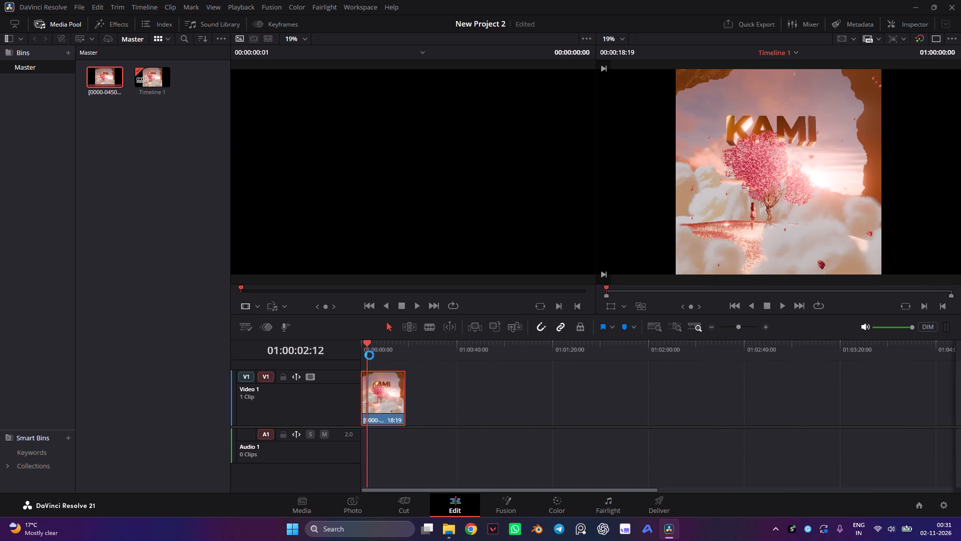
left_click_drag(369, 355, 407, 370)
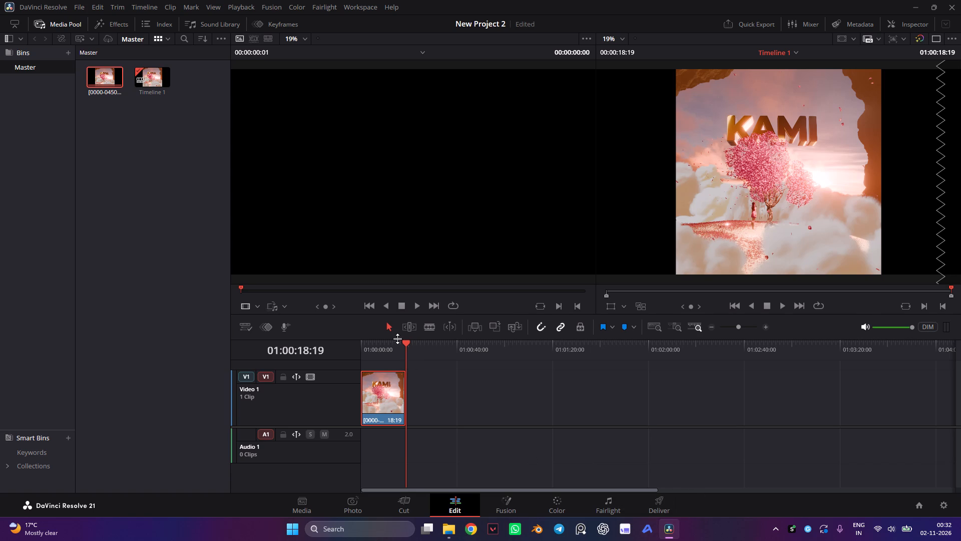
left_click_drag(396, 339, 387, 340)
left_click_drag(391, 348, 352, 349)
key("space")
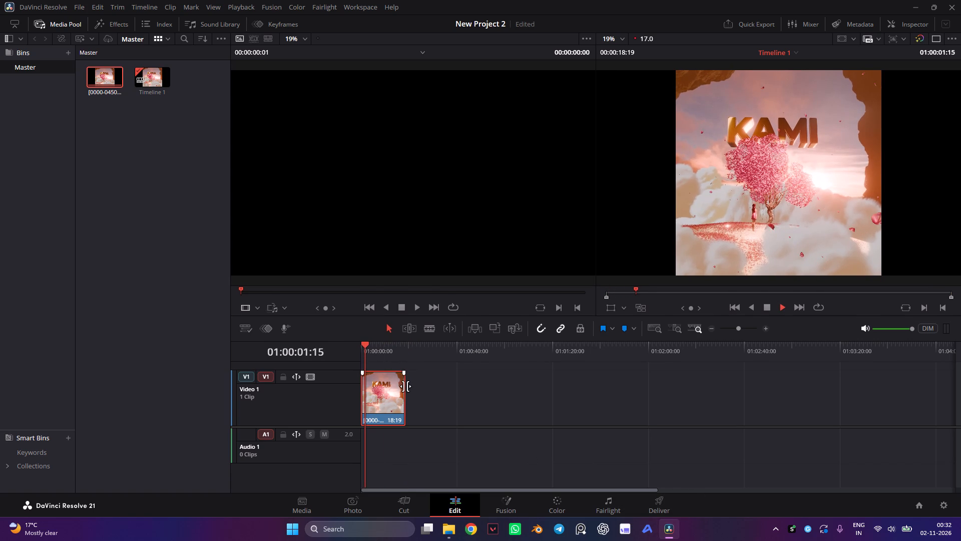
key("space")
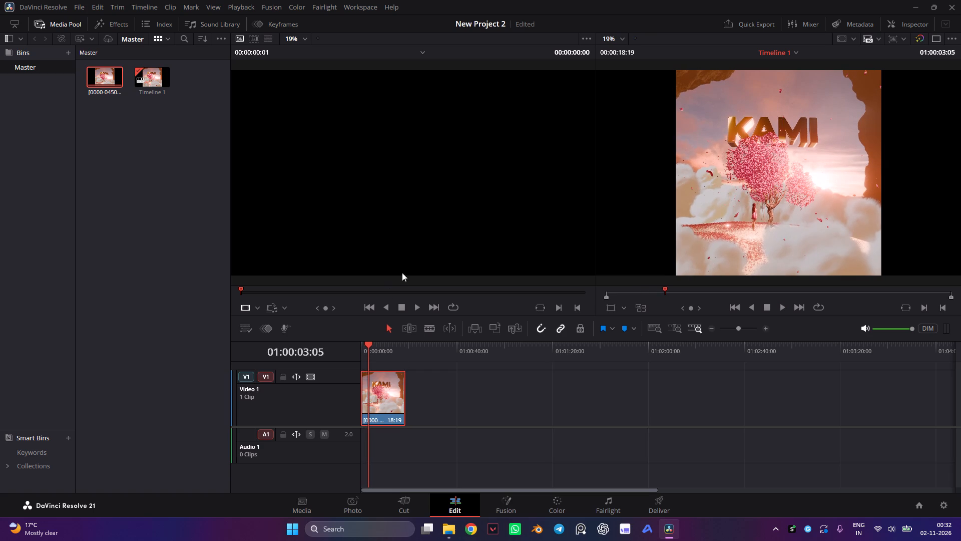
left_click(920, 26)
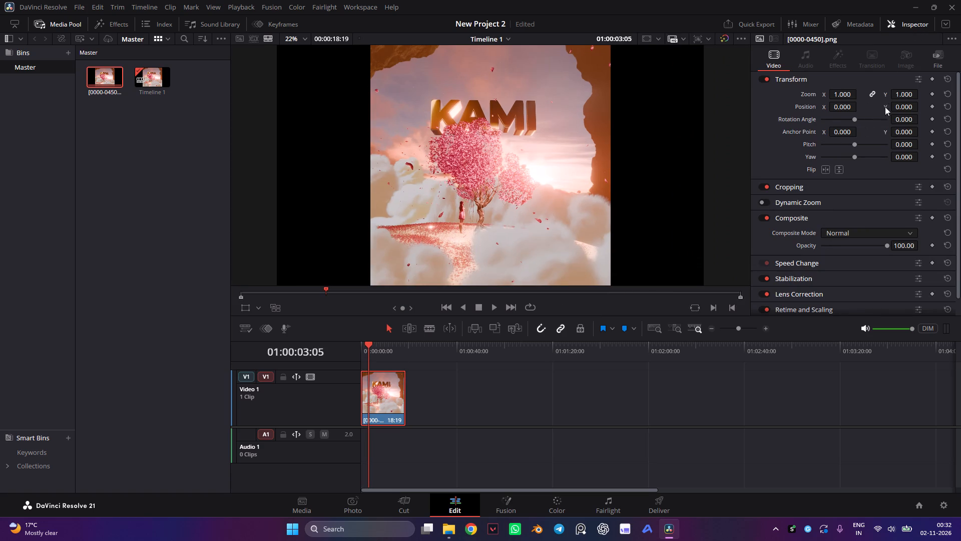
scroll(872, 110, "up", 3)
scroll(848, 121, "down", 3)
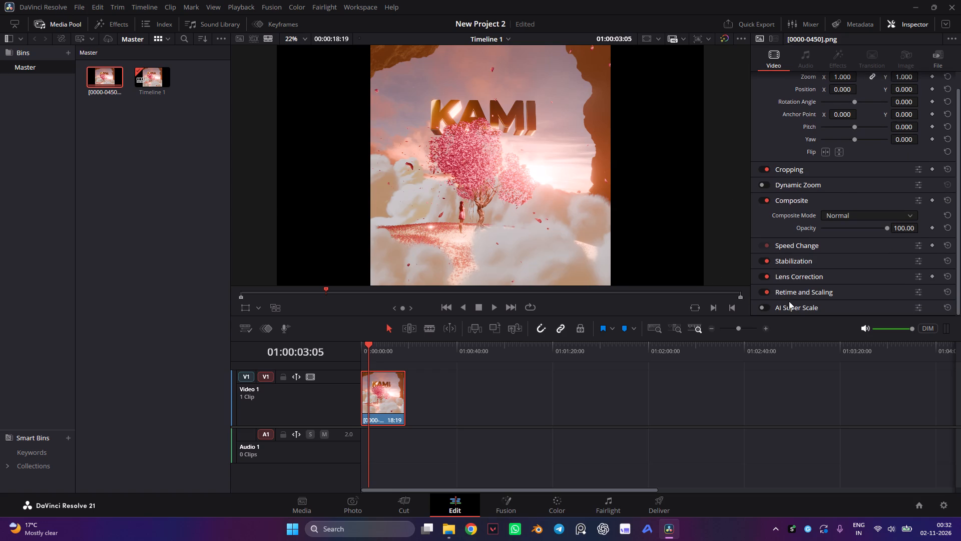
Set the timeline resolution to 1080 x 1080 HD Square in the Project Settings.
left_click(943, 500)
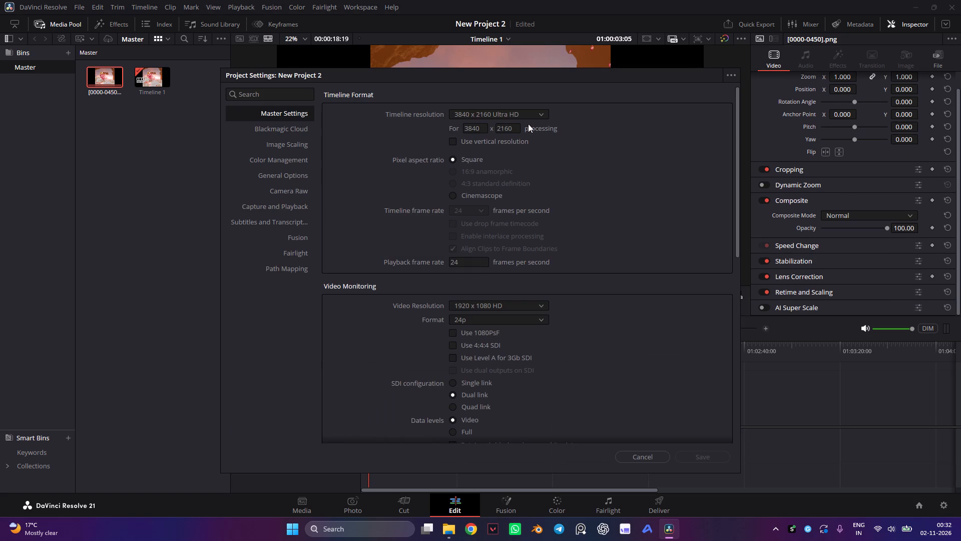
left_click(498, 114)
left_click(501, 171)
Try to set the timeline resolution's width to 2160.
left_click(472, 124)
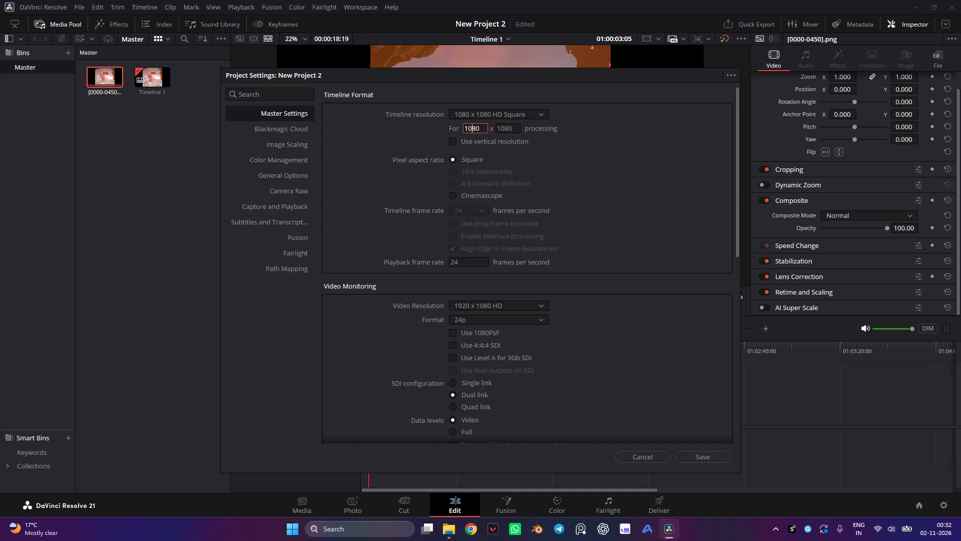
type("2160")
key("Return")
Replace the timeline resolution's width with 2160.
left_click_drag(483, 130, 456, 133)
key("Down")
key("End")
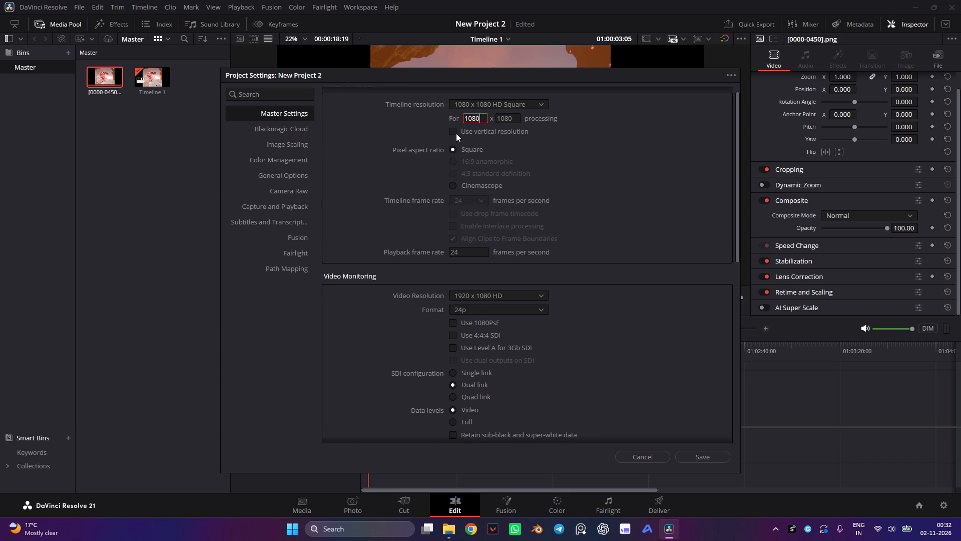
key("BackSpace")
key("BackSpace")
key("BackSpace")
key("BackSpace")
key("Down")
key("End")
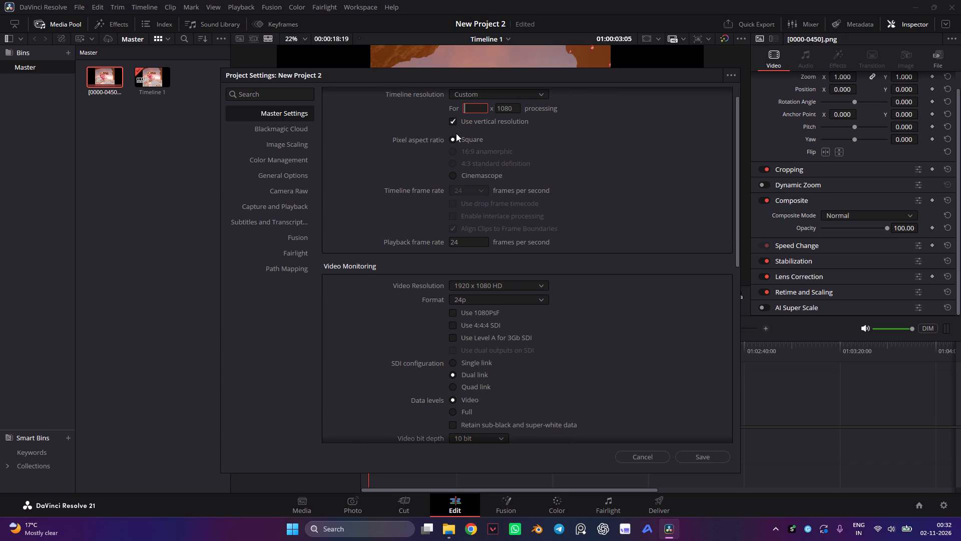
type("21")
key("3")
key("BackSpace")
type("60")
key("Return")
Set the timeline resolution's height to 2160 and save the project settings.
left_click(512, 108)
left_click_drag(513, 108, 483, 114)
left_click_drag(513, 105, 498, 107)
type("2160")
key("Return")
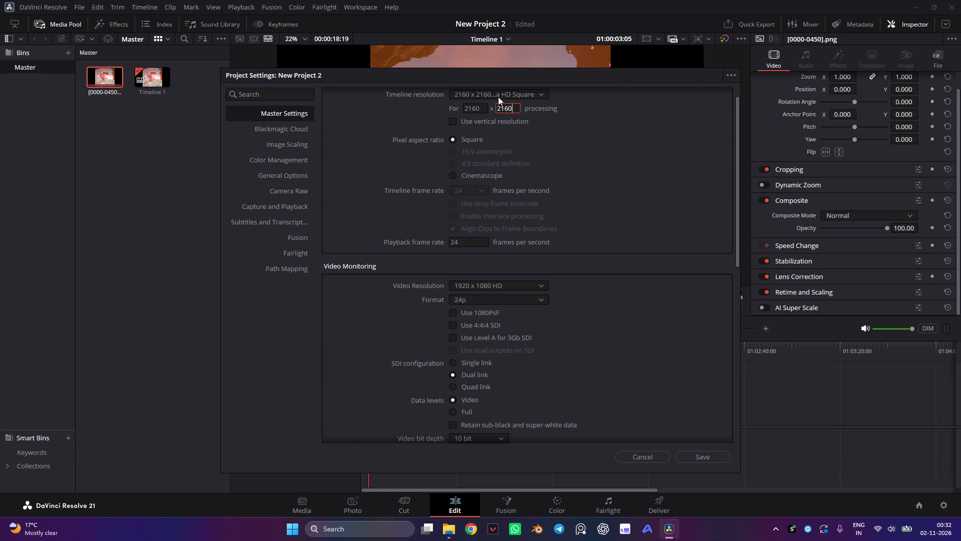
left_click(690, 455)
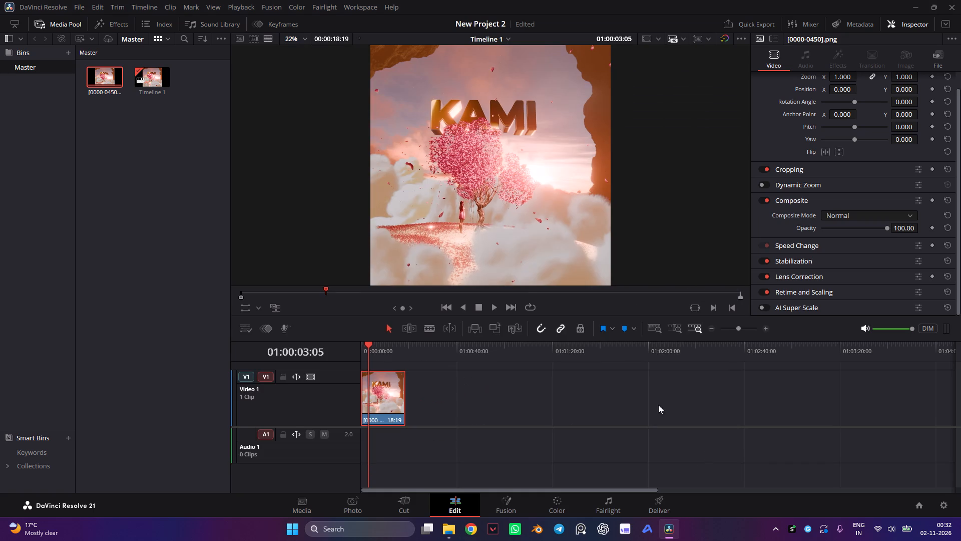
Return the playhead to the timeline start and add the Kami - Official Music Video song from the 1st post song folder to Audio 1.
left_click_drag(368, 347, 355, 350)
left_click(449, 535)
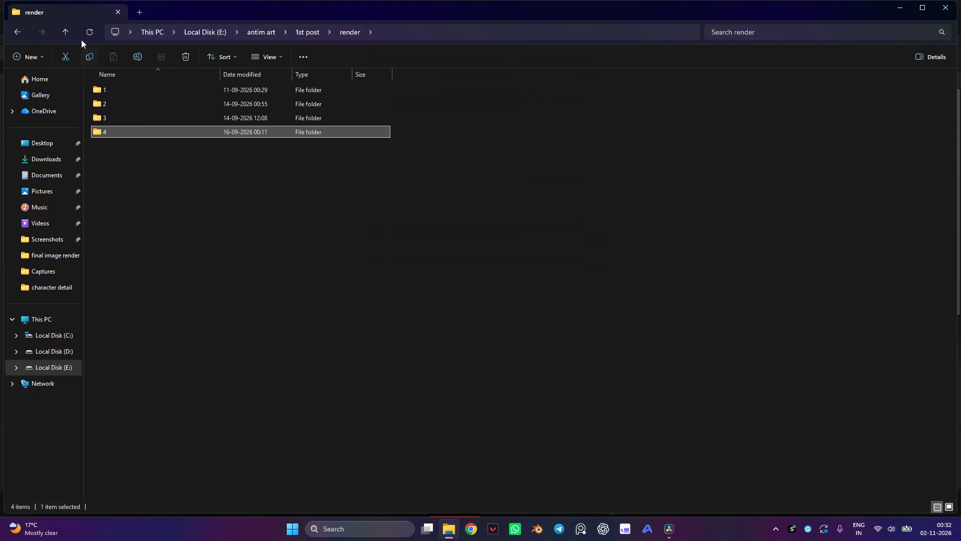
left_click(71, 31)
double_click(114, 122)
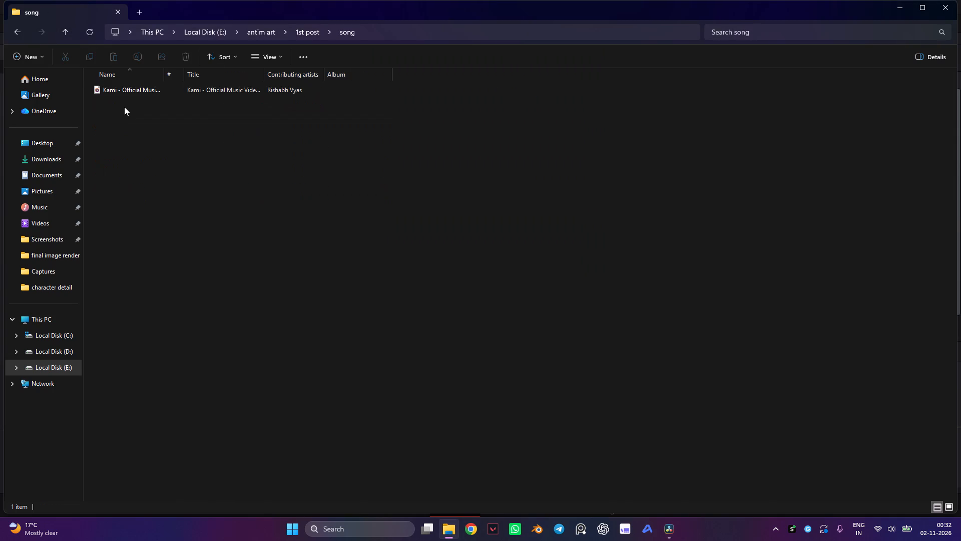
left_click(126, 95)
left_click_drag(115, 88, 562, 444)
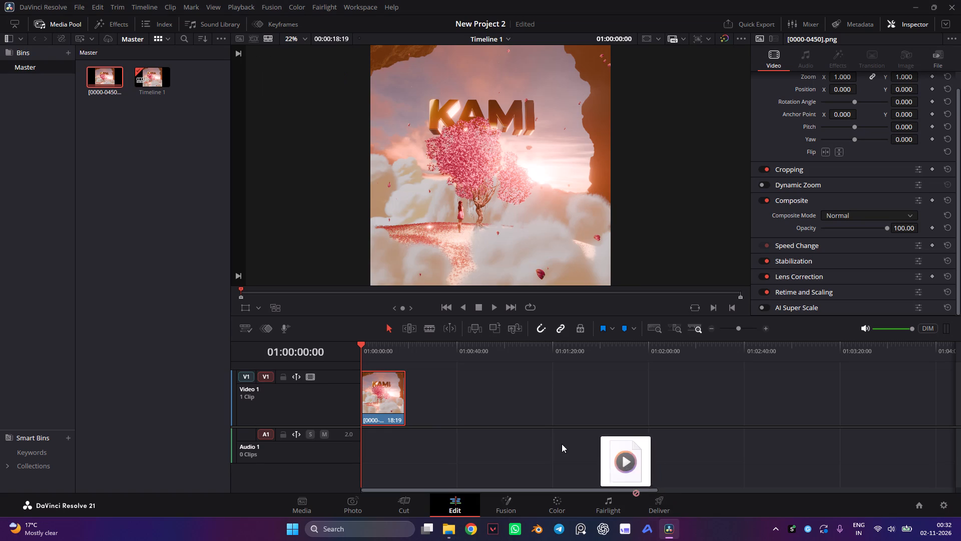
left_click_drag(562, 444, 391, 428)
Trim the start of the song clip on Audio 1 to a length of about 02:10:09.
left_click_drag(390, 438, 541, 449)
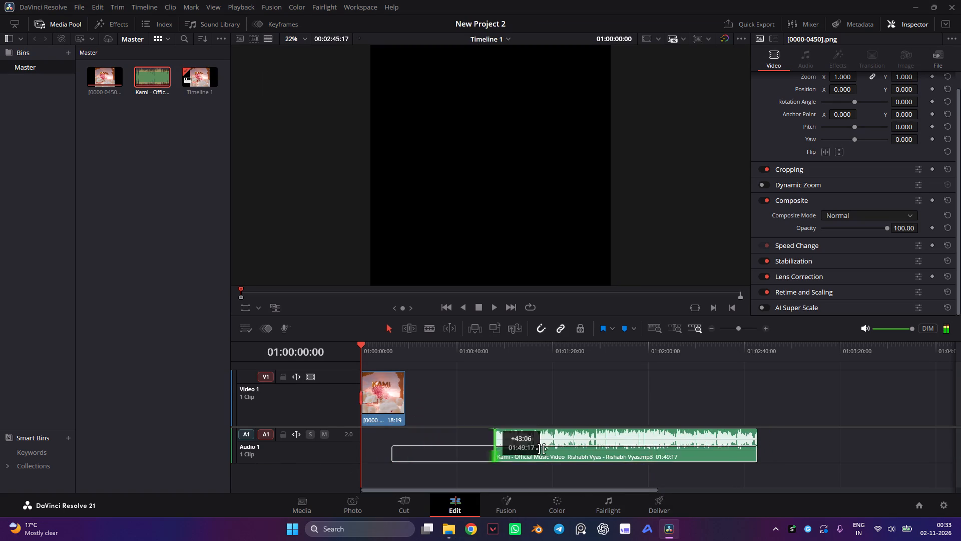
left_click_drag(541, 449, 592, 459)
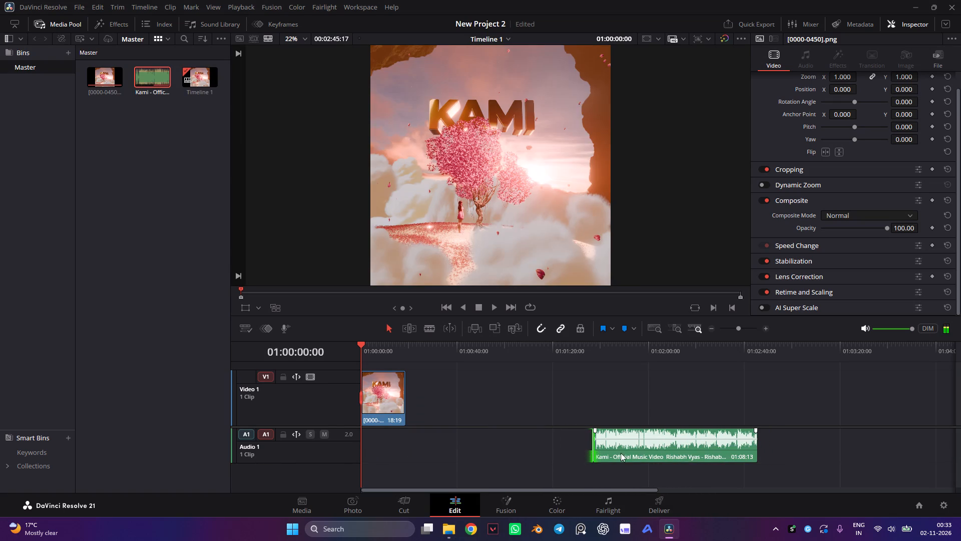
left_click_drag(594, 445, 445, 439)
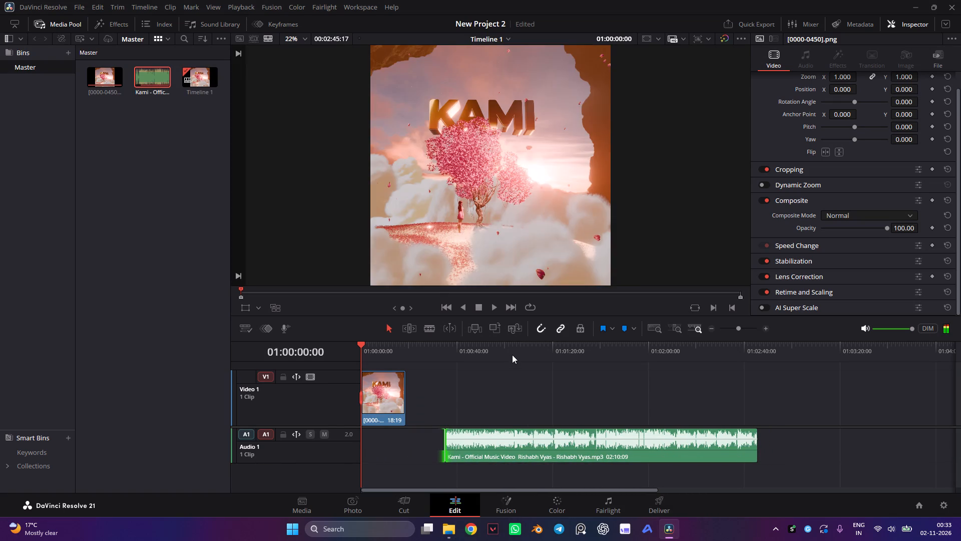
Play the song at several points from about 01:01:07 onward to find the part where the music should begin.
left_click(521, 344)
key("space")
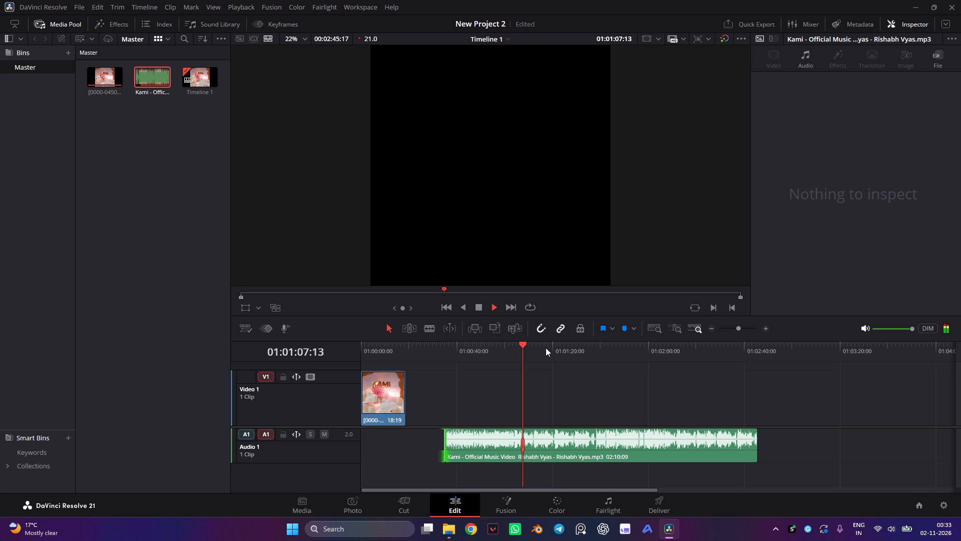
left_click(546, 346)
key("space")
key("space")
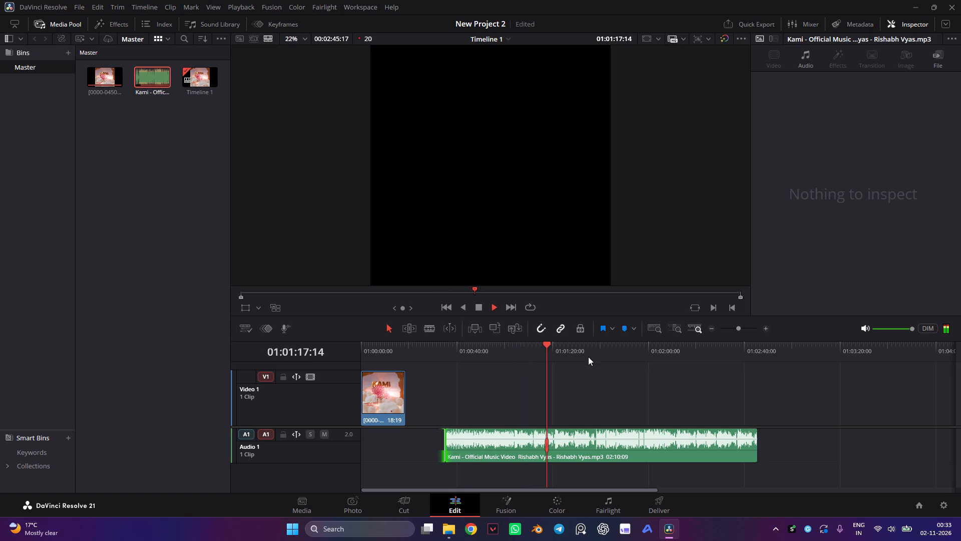
left_click(589, 348)
key("space")
key("space")
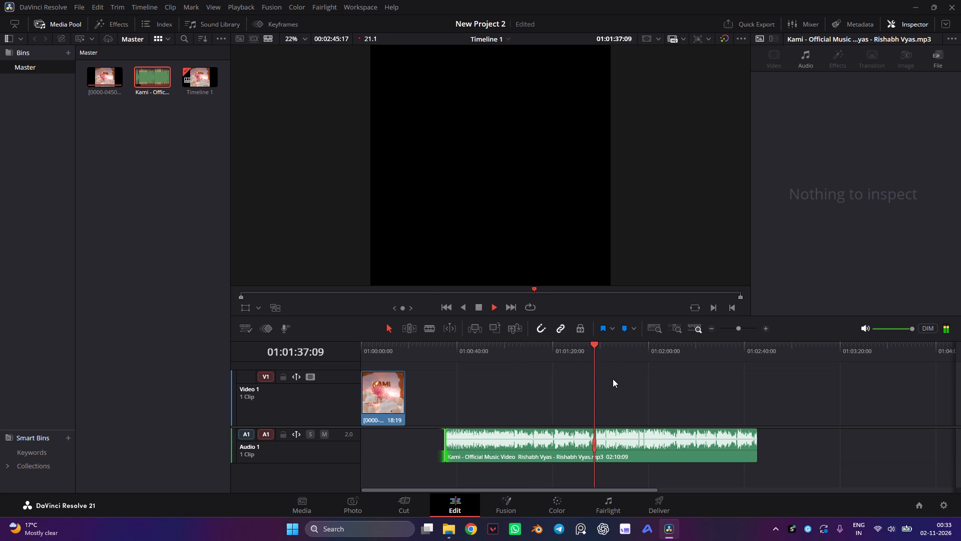
key("space")
Trim the song's start to just before the playhead at 01:01:38:15, giving a clip length of about 01:09:06.
scroll(611, 447, "up", 3, "alt")
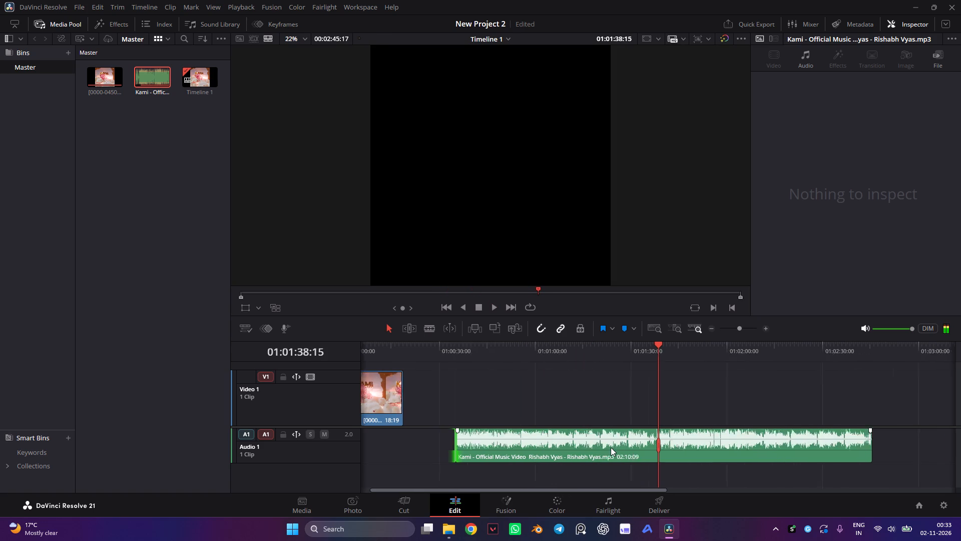
scroll(611, 447, "up", 1, "alt")
left_click_drag(392, 441, 412, 445)
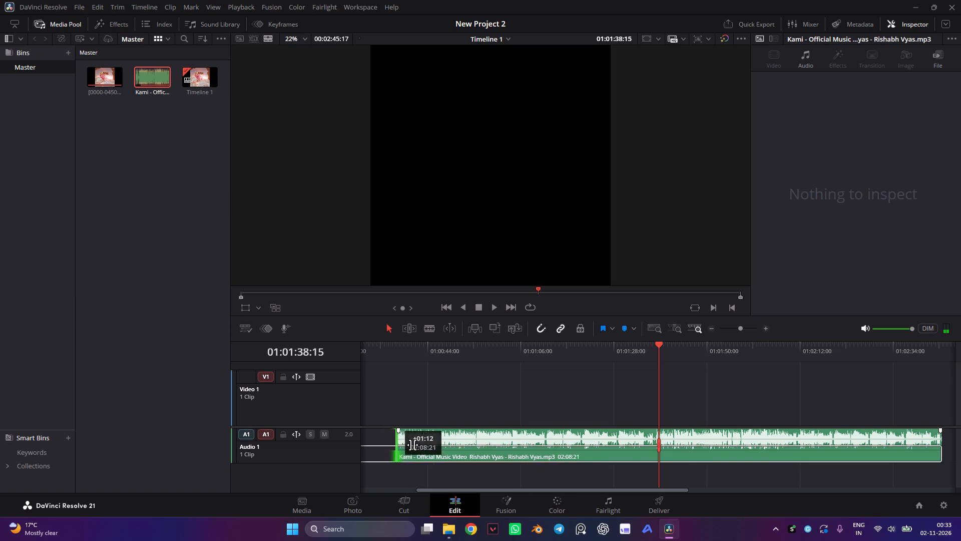
left_click_drag(412, 445, 651, 474)
Move the trimmed song to the very start of Audio 1, aligned with the beginning of the Kami video clip.
left_click_drag(693, 454, 685, 454)
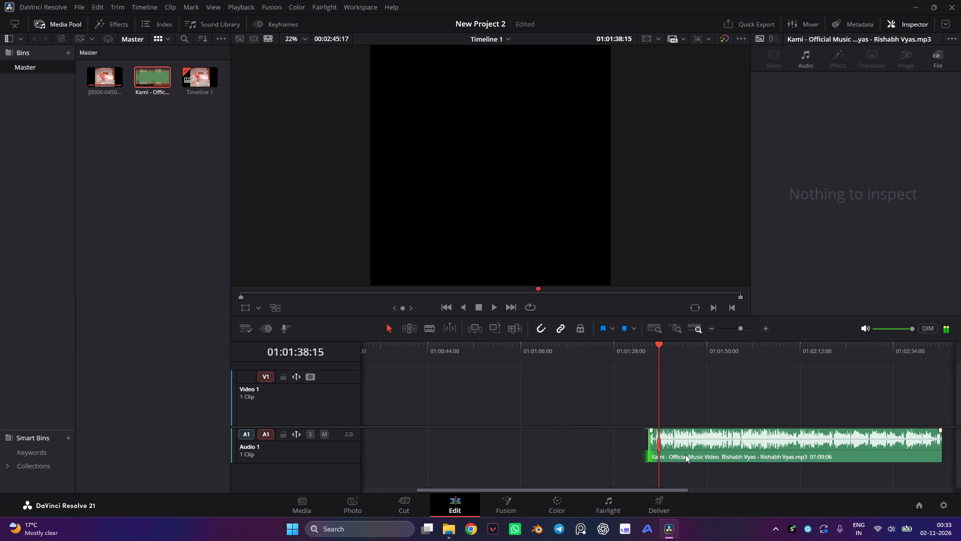
left_click_drag(685, 454, 370, 452)
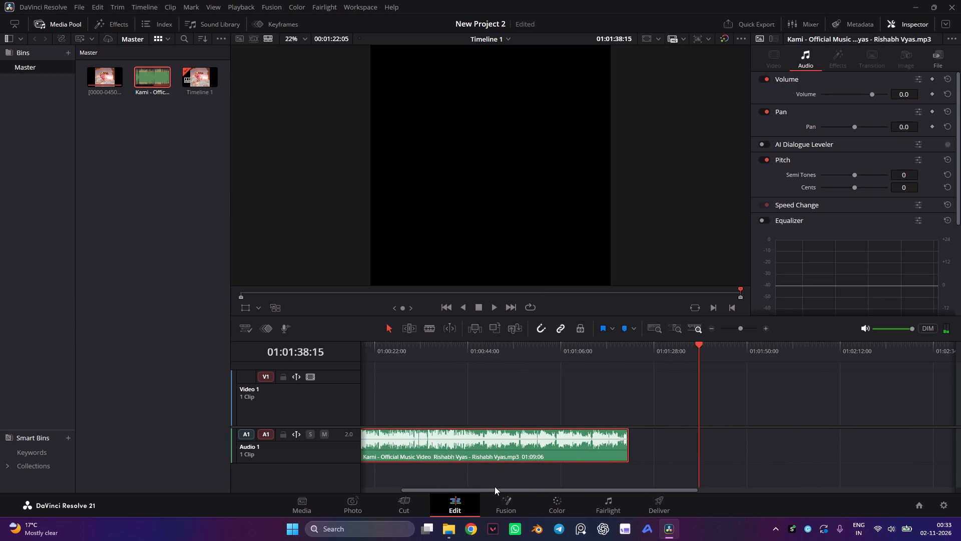
left_click_drag(496, 491, 403, 487)
left_click_drag(491, 448, 418, 448)
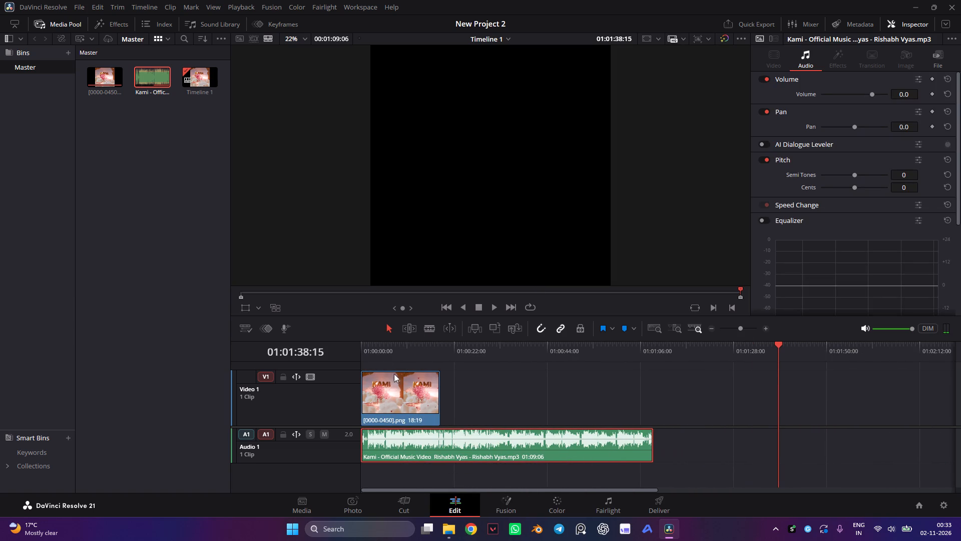
Play the video with the music from the timeline start and place a copy of the Kami clip directly after it on Video 1.
left_click_drag(369, 350, 336, 354)
key("space")
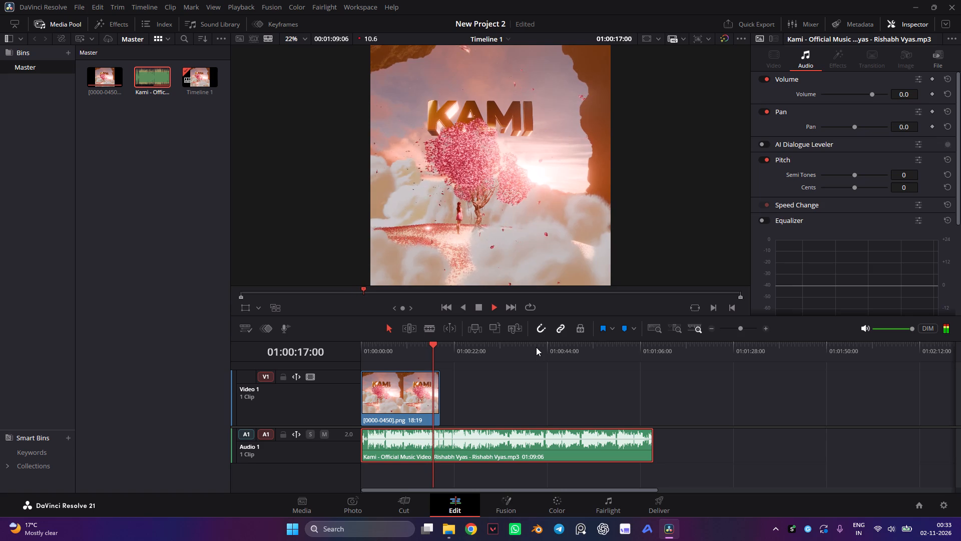
key("space")
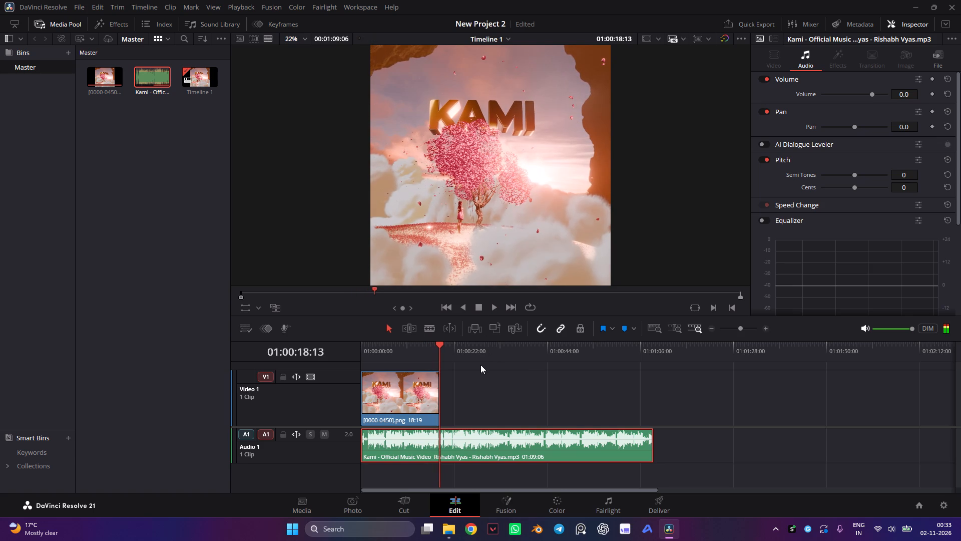
left_click_drag(404, 392, 489, 397, "alt")
Play through the second Kami clip with the music in short bursts to find a suitable end point for the song.
key("space")
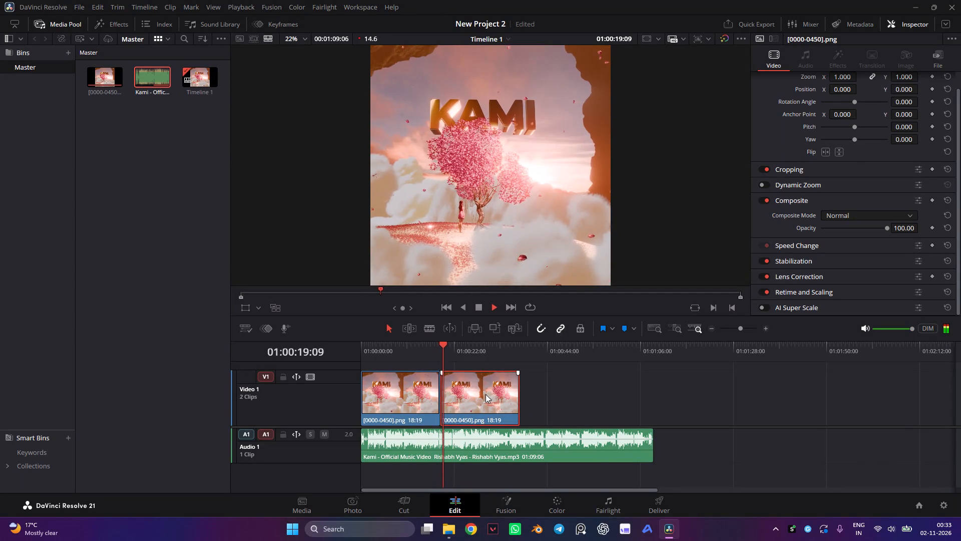
key("space")
key("space")
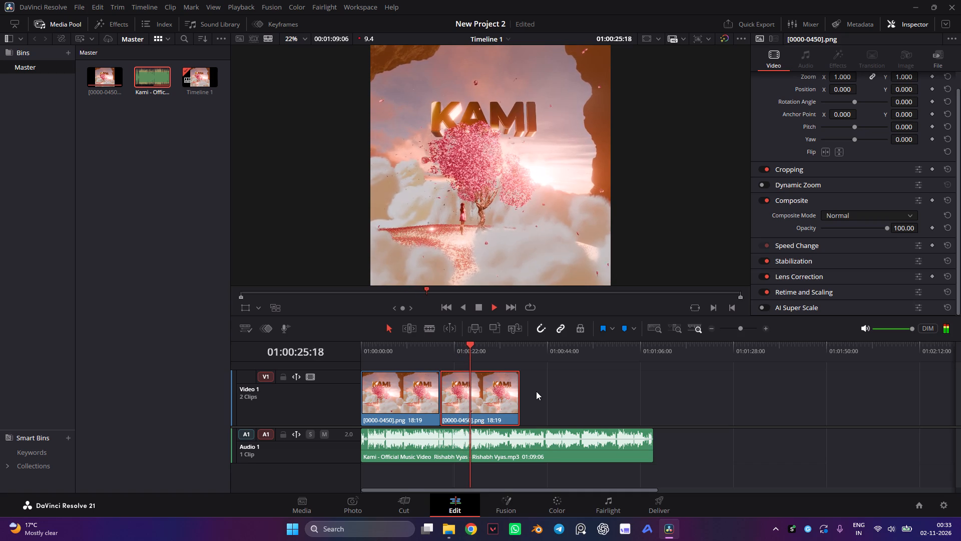
key("space")
key("space")
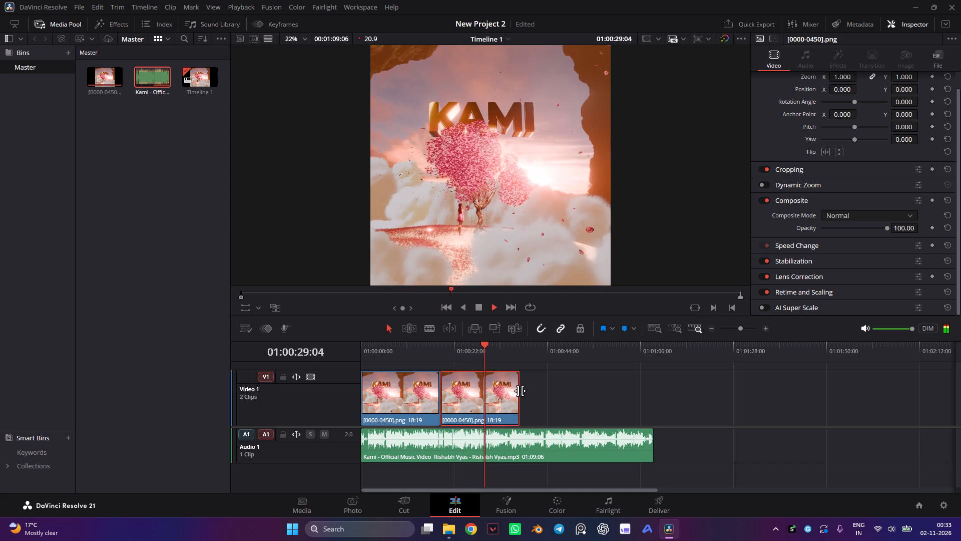
key("space")
key("space")
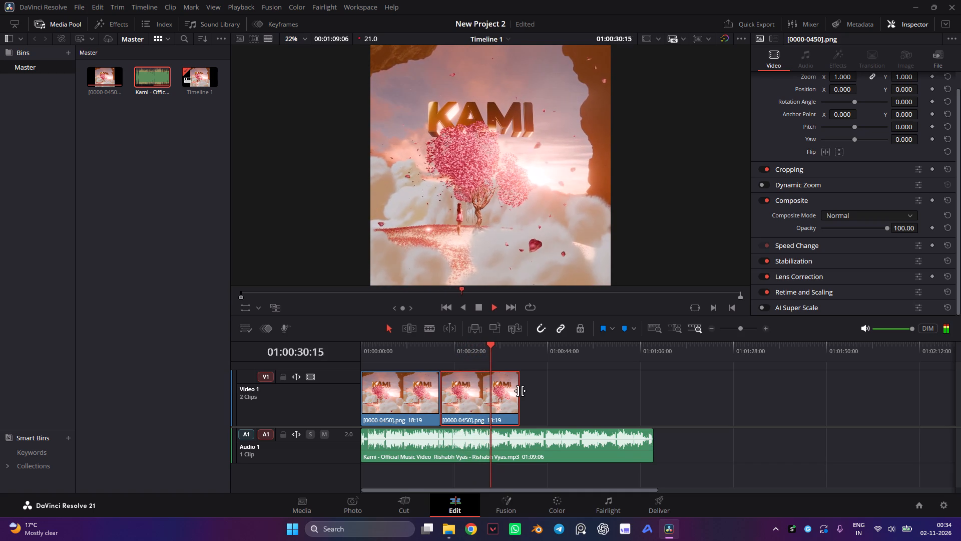
key("space")
key("space")
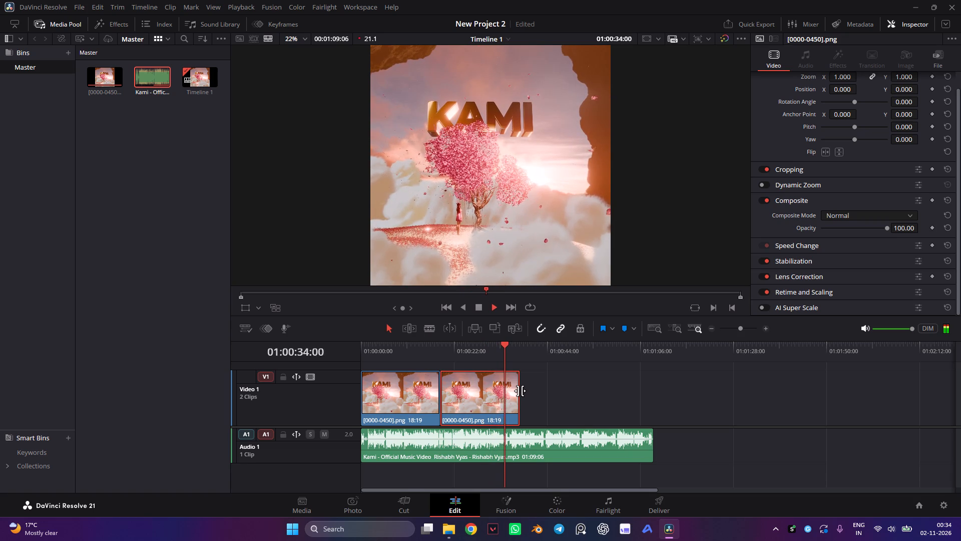
key("space")
key("space")
key("space")
key("space")
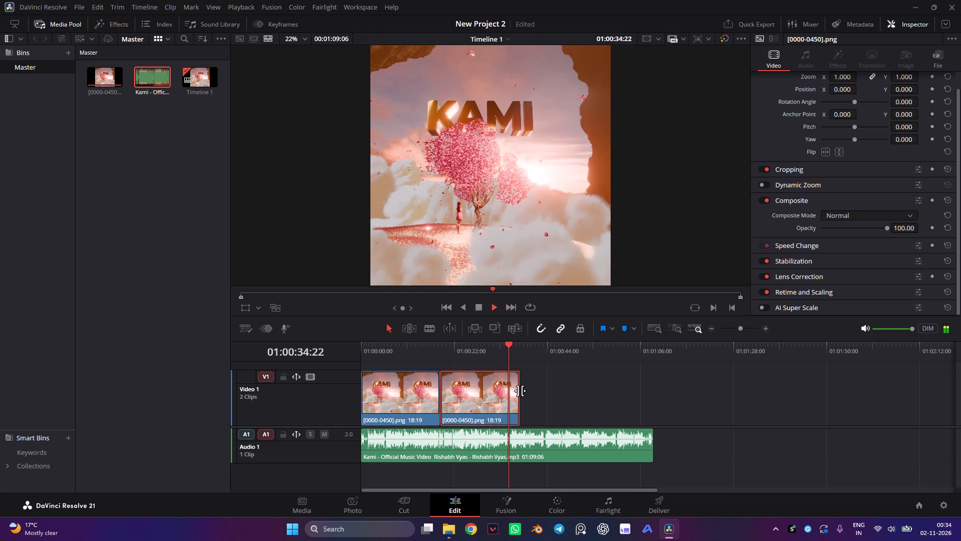
key("space")
key("space")
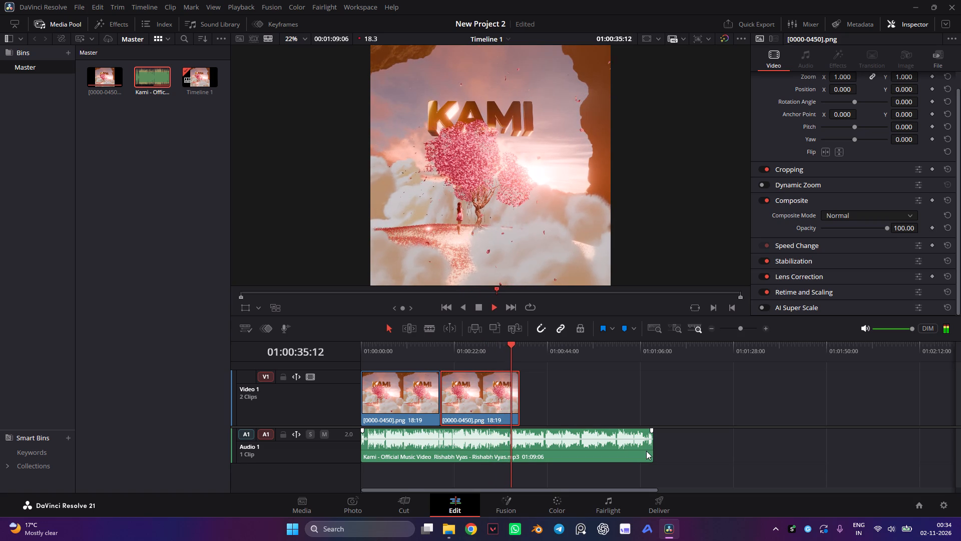
key("space")
Trim the end of the song to a clip length of about 35:14 and play back its last moments.
left_click_drag(648, 449, 517, 455)
scroll(516, 443, "up", 9, "alt")
scroll(660, 441, "up", 4, "alt")
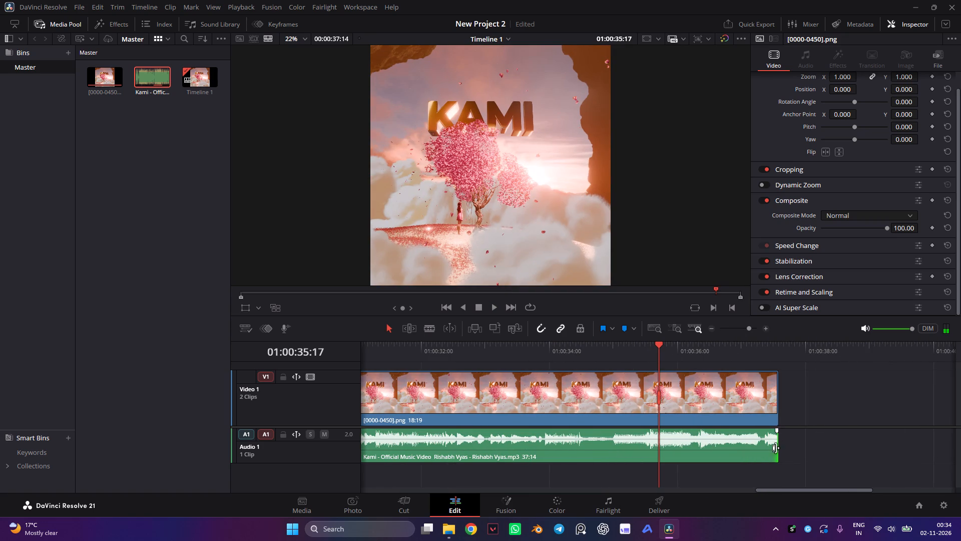
left_click_drag(780, 448, 651, 456)
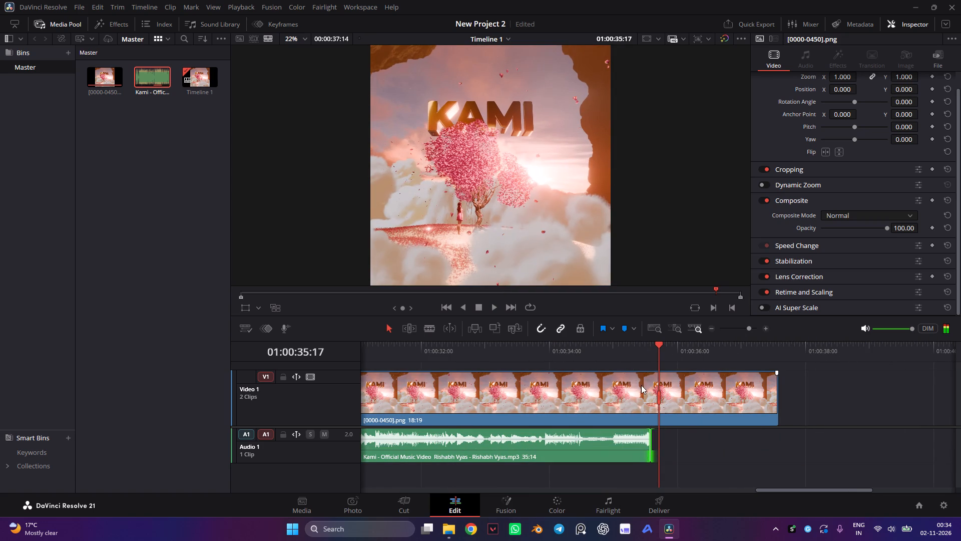
left_click(597, 343)
key("space")
key("space")
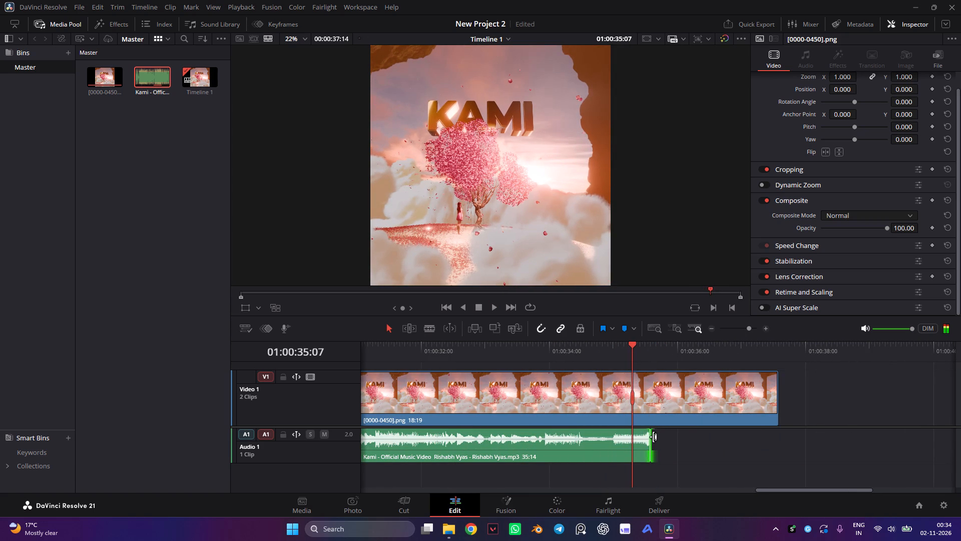
Shorten the end of the song on Audio 1 to a clip length of 35:07 and play back briefly.
left_click_drag(652, 440, 630, 444)
key("space")
key("space")
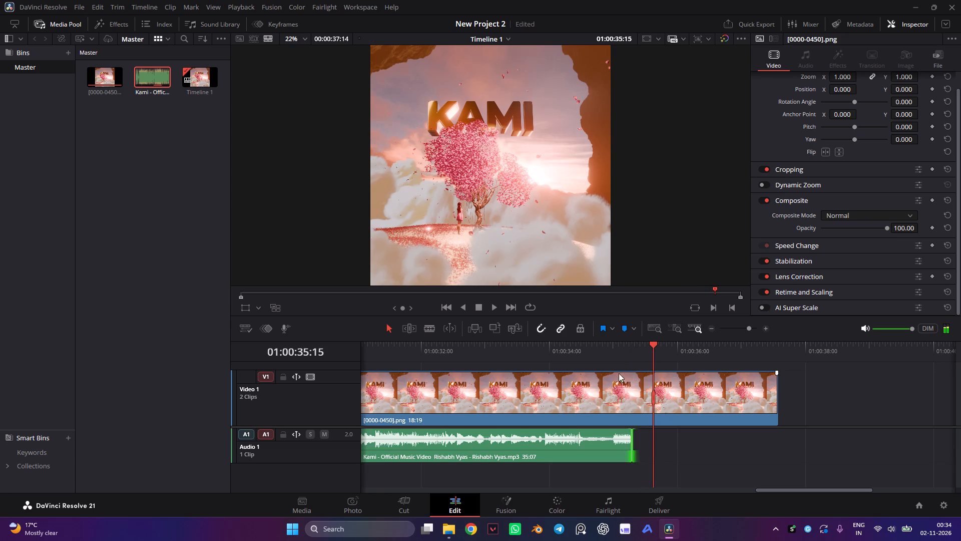
Trim the end of the second Kami clip to a length of 16:12 so it ends with the song.
left_click(664, 412)
left_click_drag(778, 404, 670, 410)
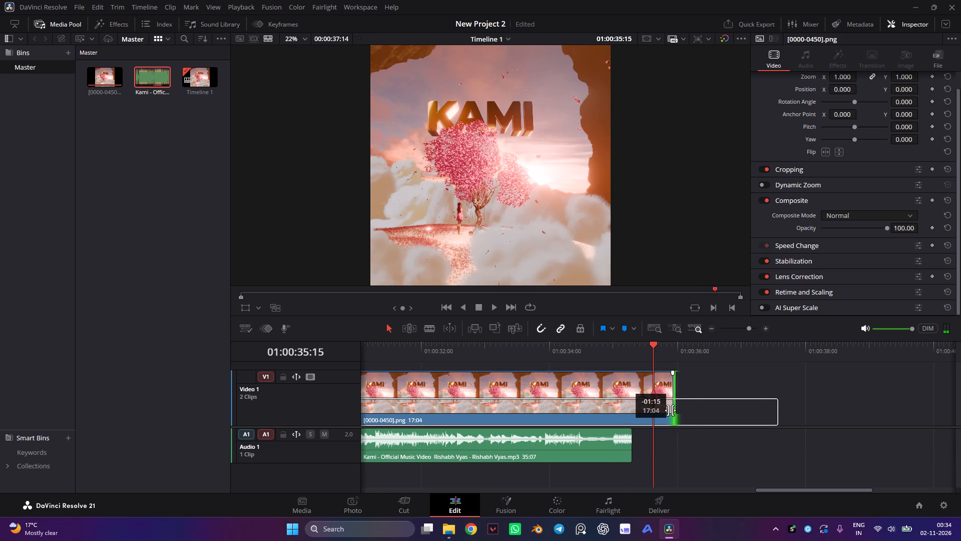
left_click_drag(670, 410, 632, 421)
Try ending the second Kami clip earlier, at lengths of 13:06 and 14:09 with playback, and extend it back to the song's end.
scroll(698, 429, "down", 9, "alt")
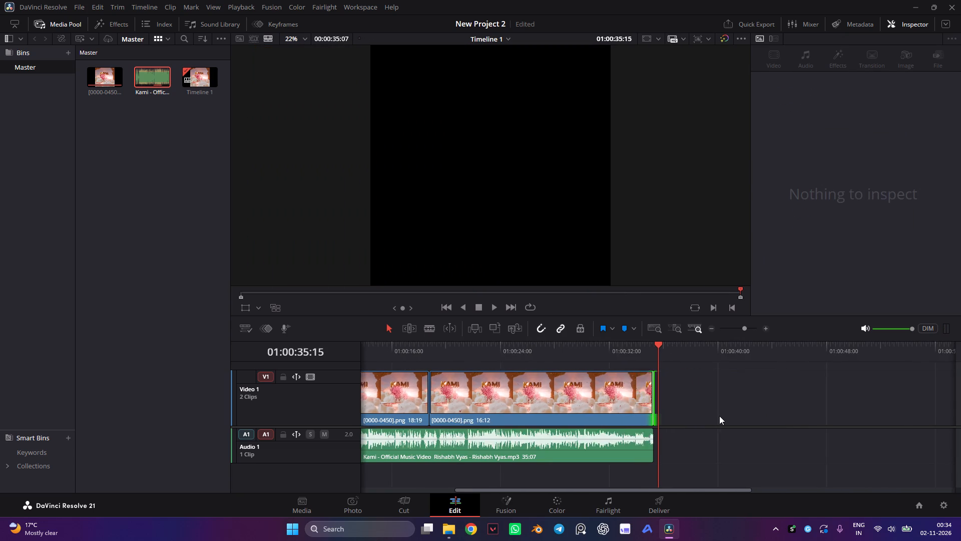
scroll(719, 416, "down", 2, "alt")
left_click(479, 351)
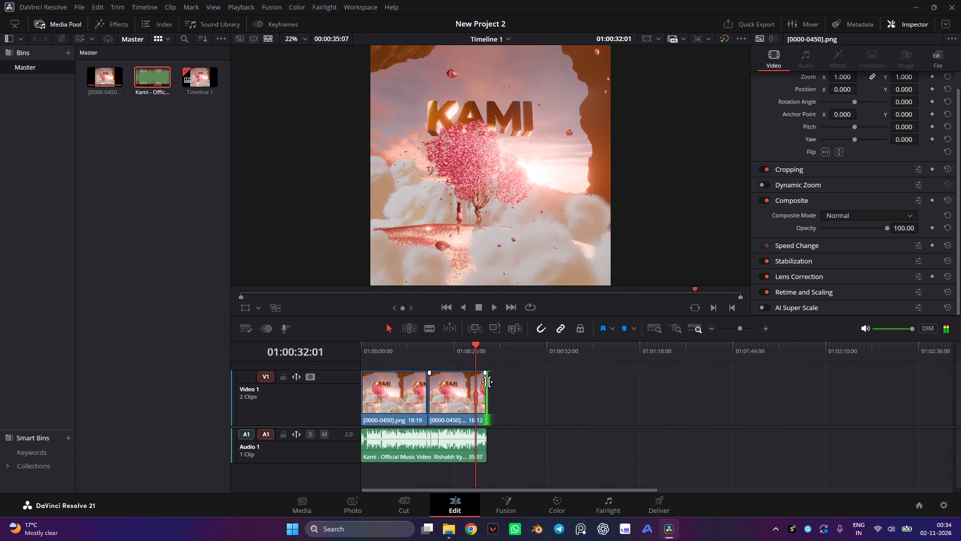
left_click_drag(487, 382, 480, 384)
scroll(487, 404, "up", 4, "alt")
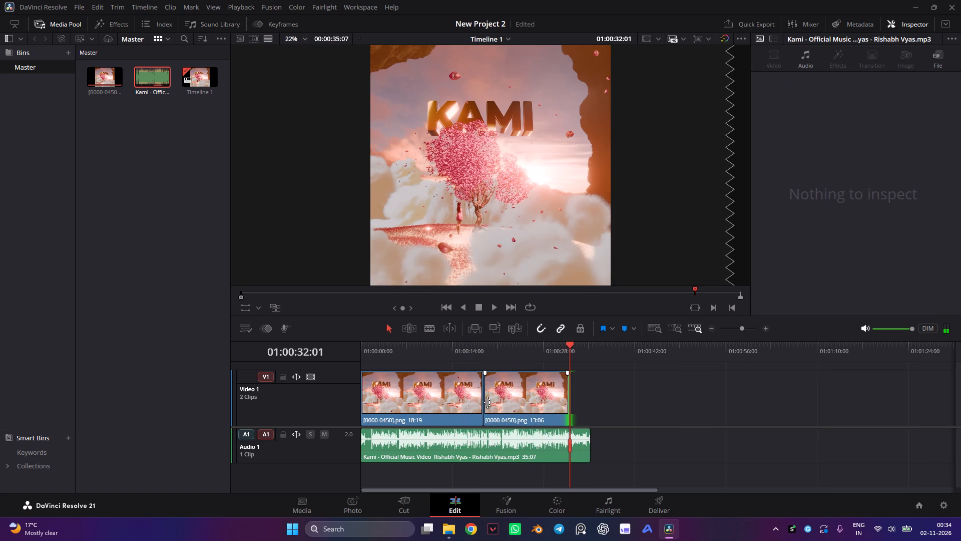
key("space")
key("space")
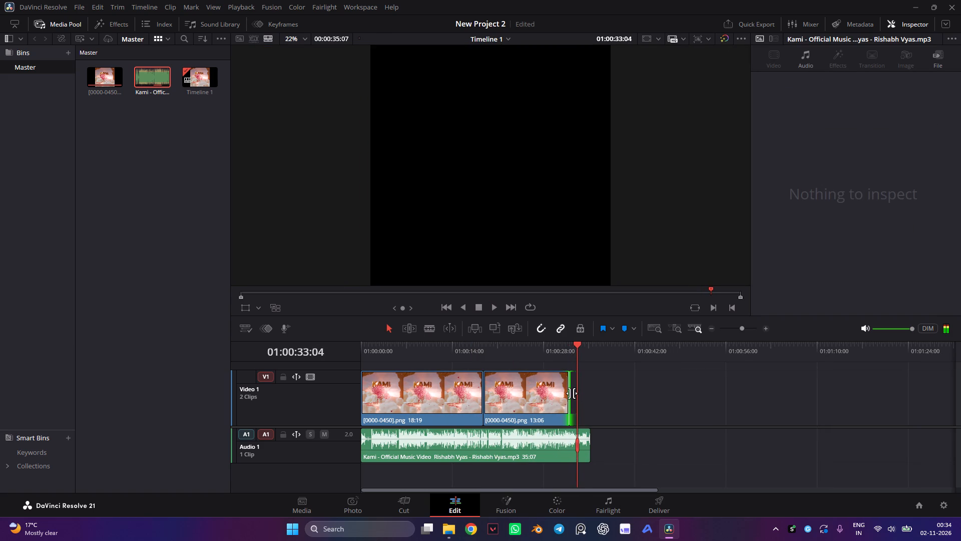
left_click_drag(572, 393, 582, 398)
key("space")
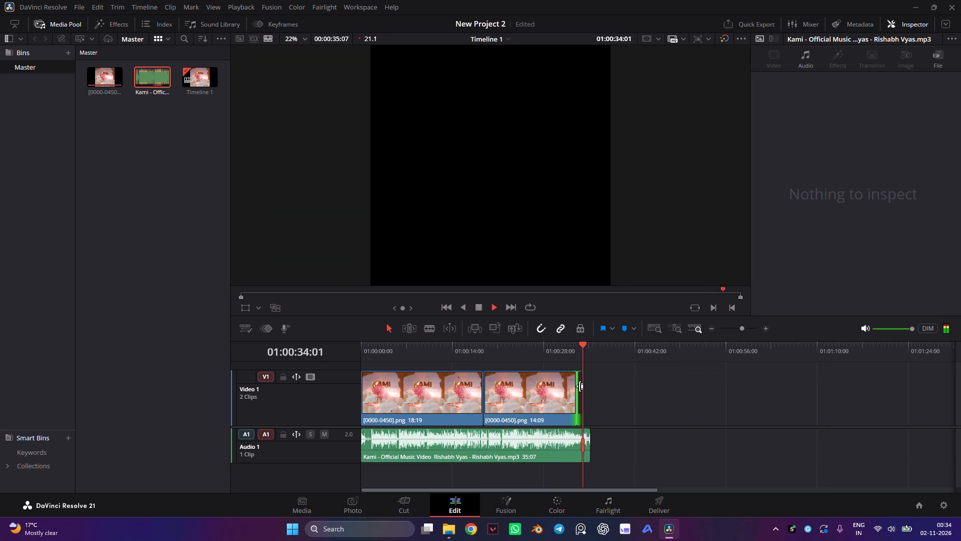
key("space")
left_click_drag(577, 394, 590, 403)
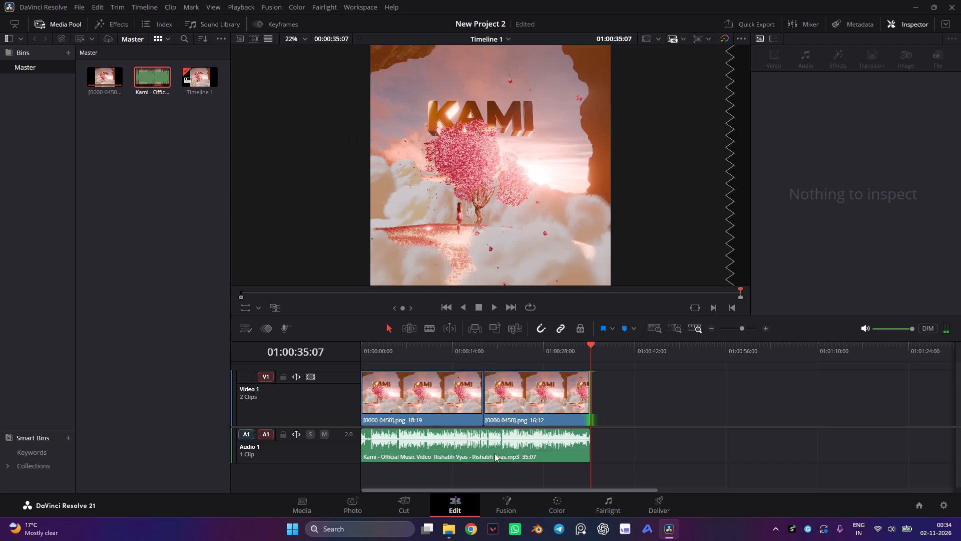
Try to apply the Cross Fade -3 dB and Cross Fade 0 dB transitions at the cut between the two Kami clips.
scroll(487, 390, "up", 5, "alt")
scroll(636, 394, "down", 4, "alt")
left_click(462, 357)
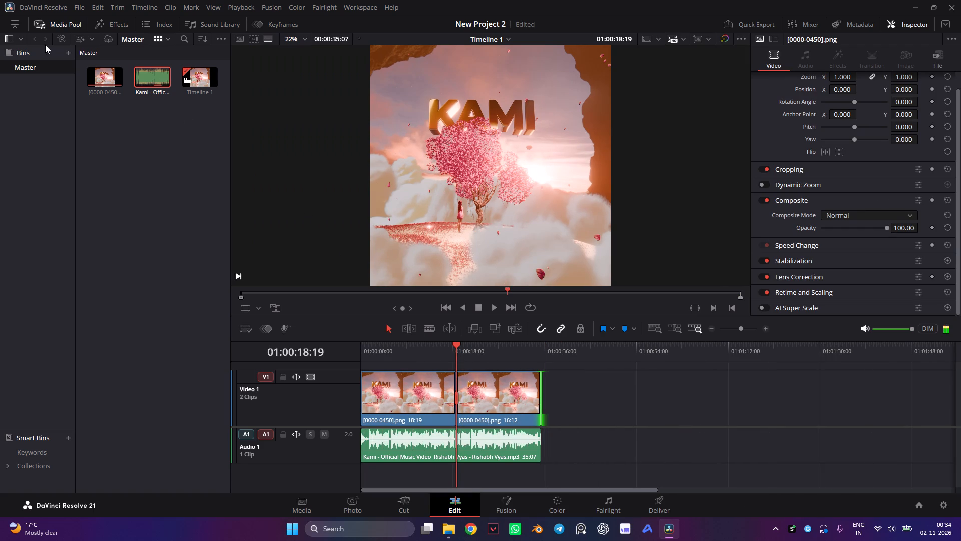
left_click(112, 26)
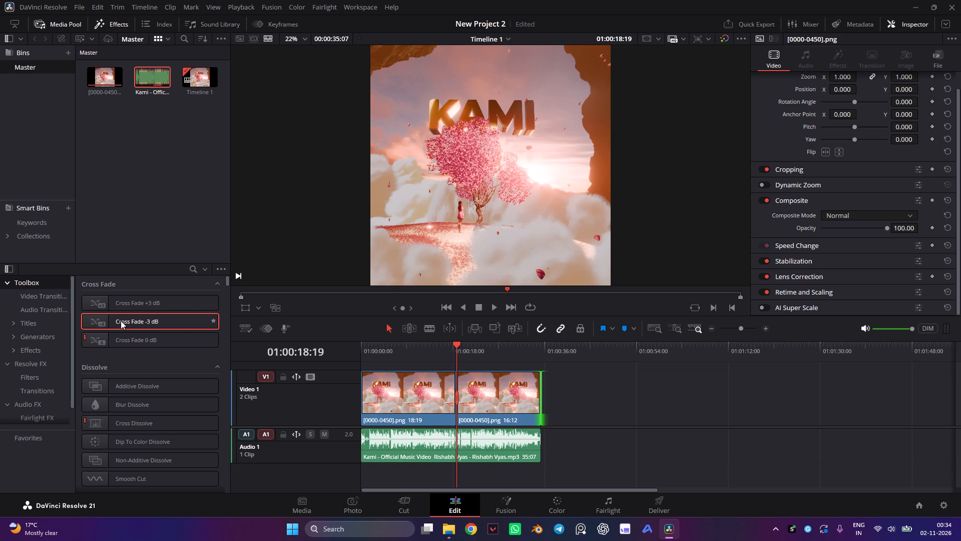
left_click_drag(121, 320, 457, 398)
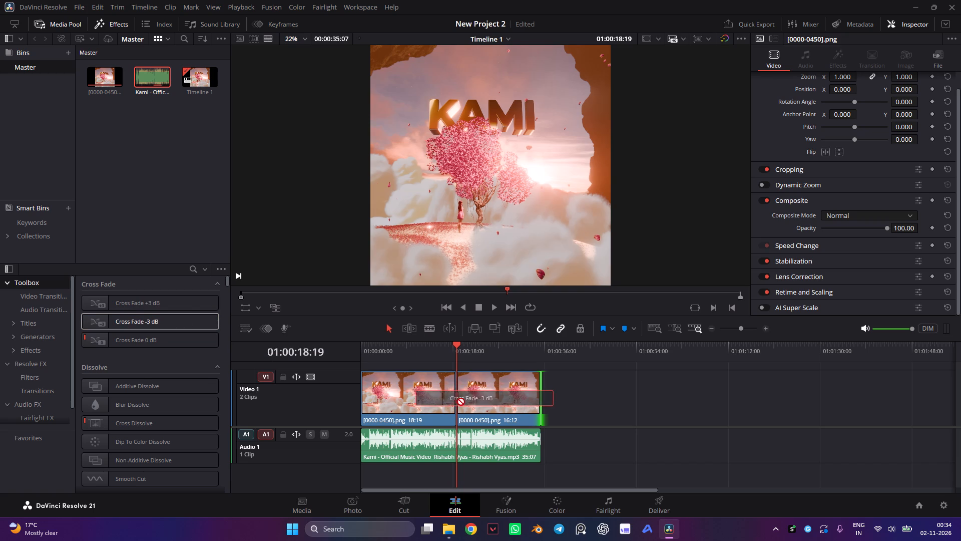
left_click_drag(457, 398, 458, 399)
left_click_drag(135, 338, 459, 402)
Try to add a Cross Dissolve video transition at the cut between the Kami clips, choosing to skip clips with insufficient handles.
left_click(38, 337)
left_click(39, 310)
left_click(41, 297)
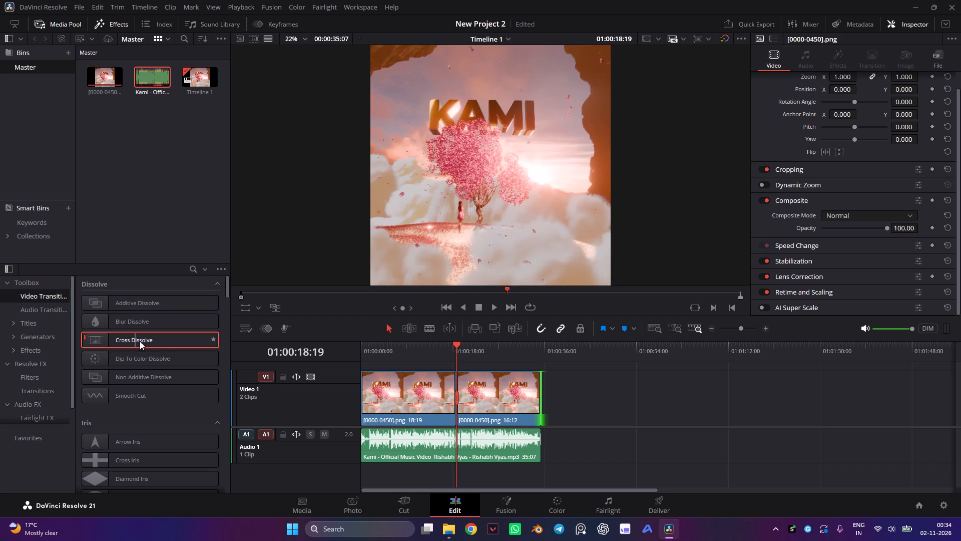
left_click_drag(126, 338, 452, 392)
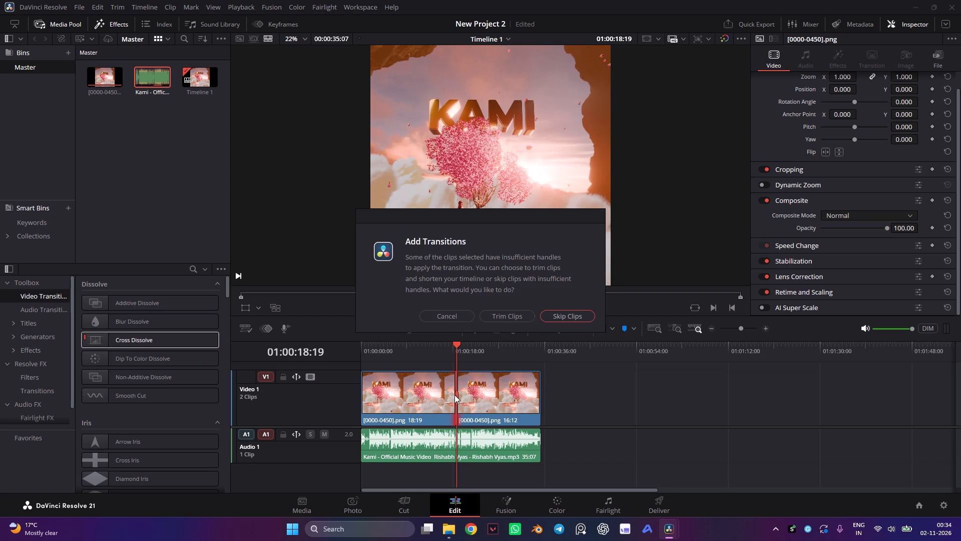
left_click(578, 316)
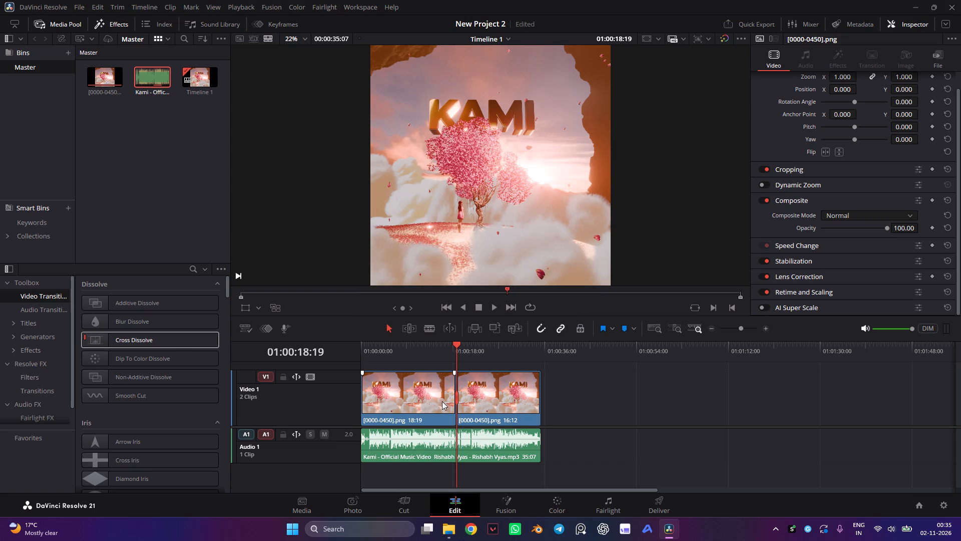
Add a Cross Dissolve at the cut between the two Kami clips, trimming the clips to make room, and play across it.
scroll(442, 401, "up", 4, "alt")
scroll(635, 385, "up", 2, "alt")
left_click_drag(660, 352, 652, 354)
key("space")
key("space")
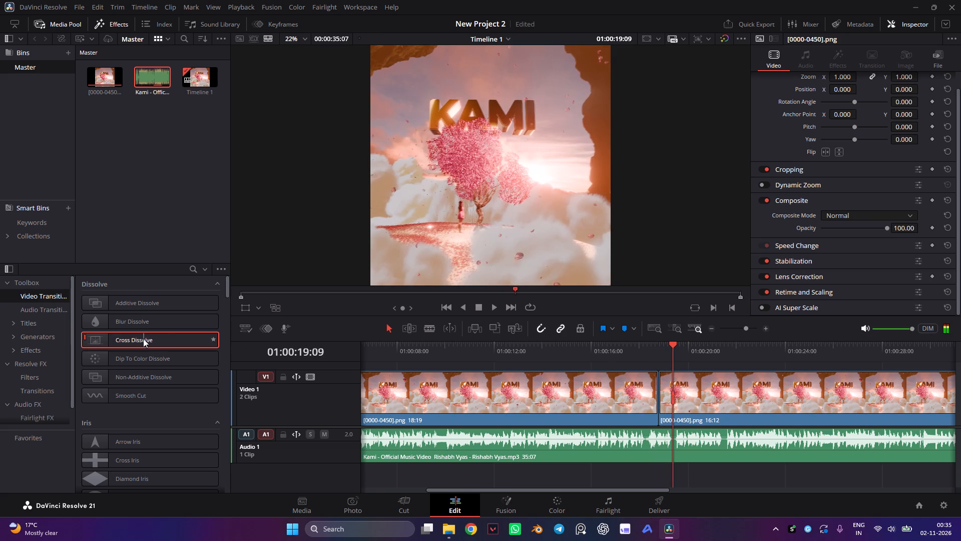
left_click_drag(143, 339, 656, 395)
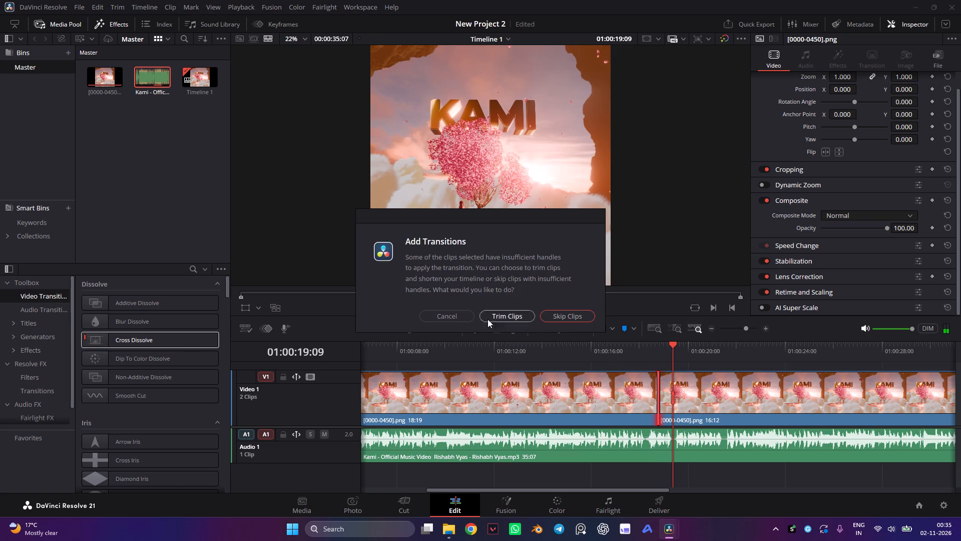
left_click(522, 317)
left_click(632, 355)
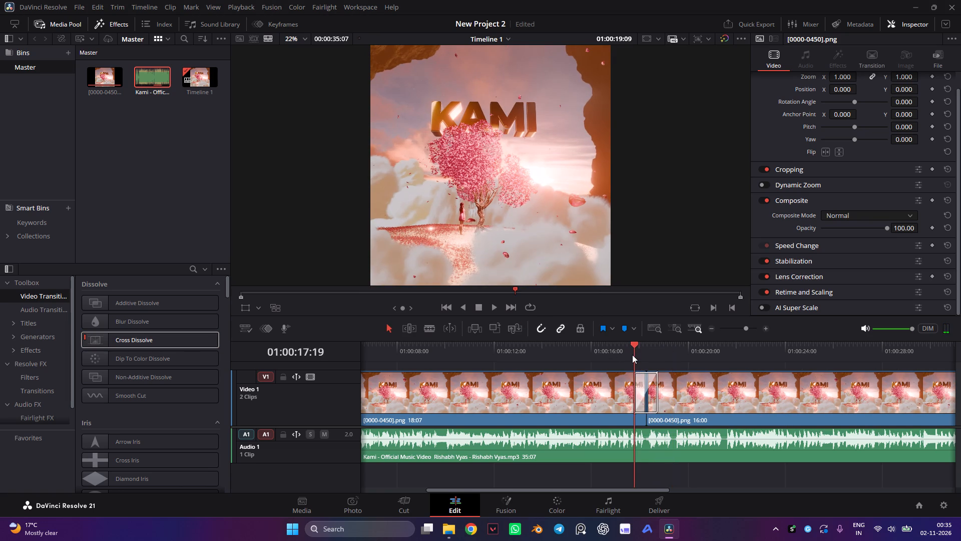
key("space")
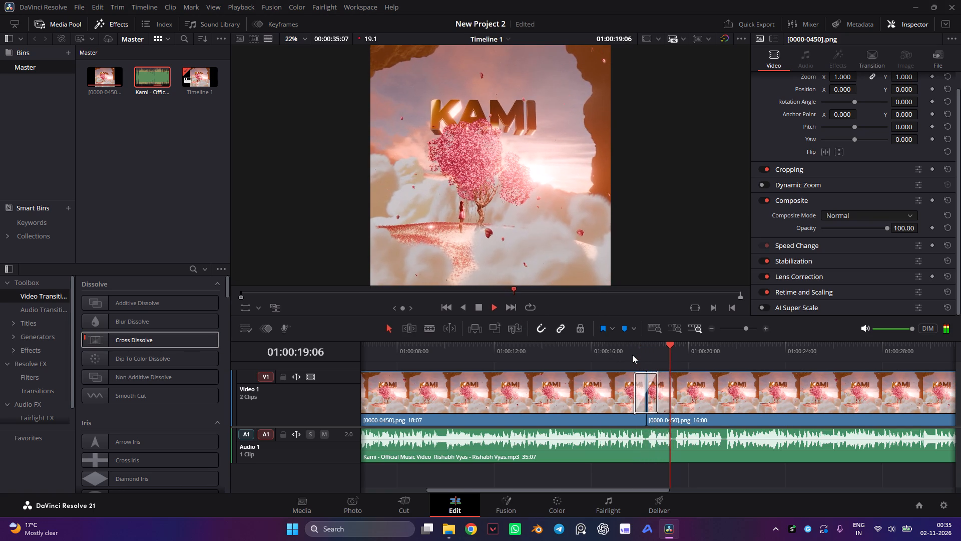
key("space")
Extend the end of the second Kami clip to a length of 17:00, aligned with the end of the song.
scroll(526, 433, "down", 4, "alt")
left_click(436, 394)
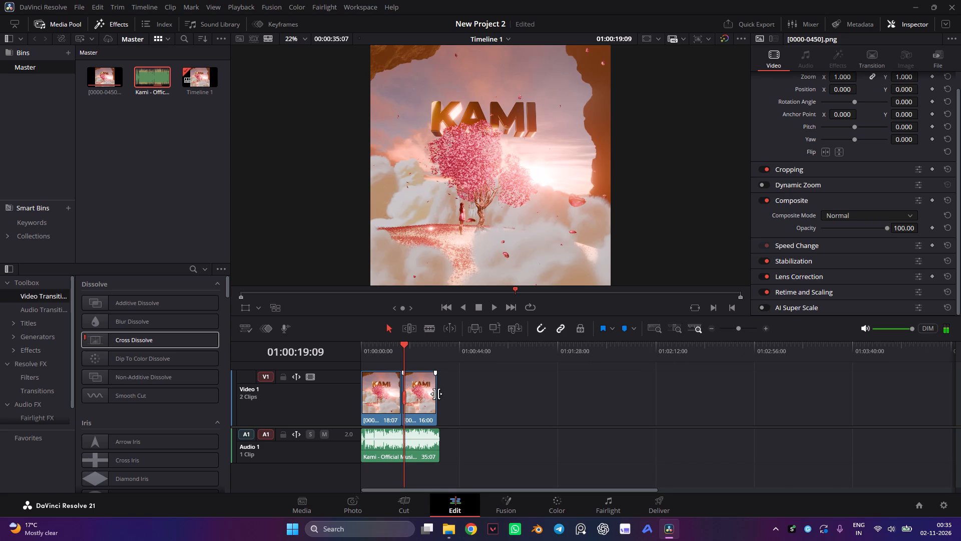
scroll(385, 403, "up", 4, "alt")
scroll(460, 384, "up", 7, "alt")
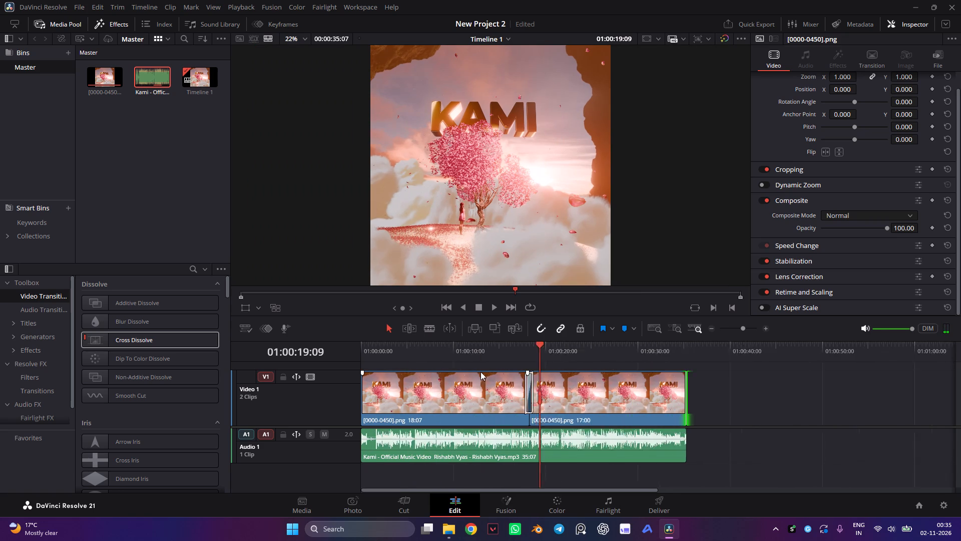
Play across the Cross Dissolve between the Kami clips once more and save the project.
left_click(597, 342)
key("space")
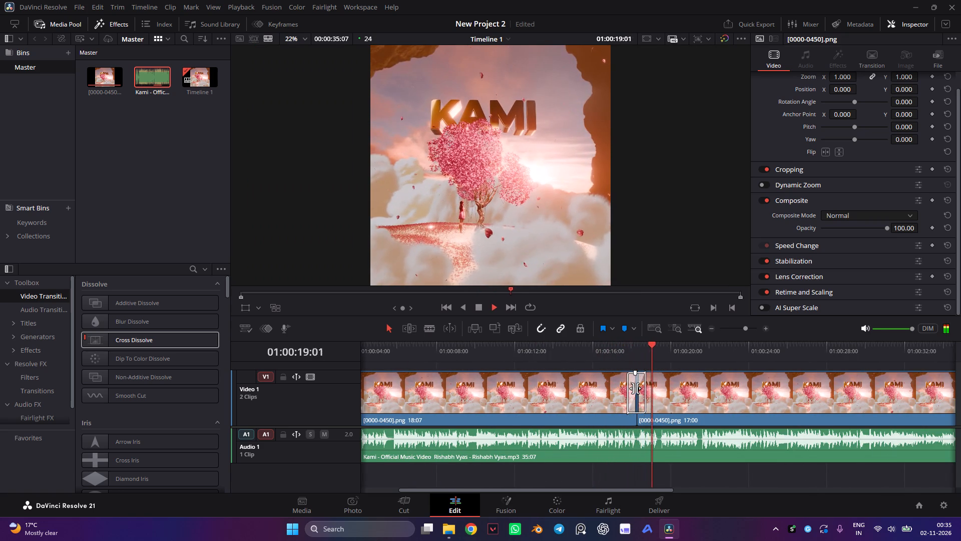
key("space")
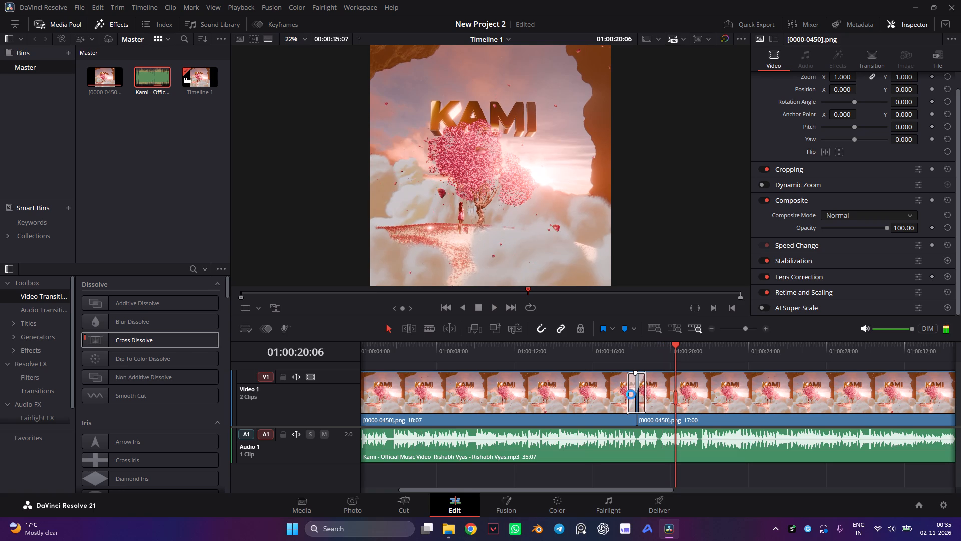
key("ctrl+s")
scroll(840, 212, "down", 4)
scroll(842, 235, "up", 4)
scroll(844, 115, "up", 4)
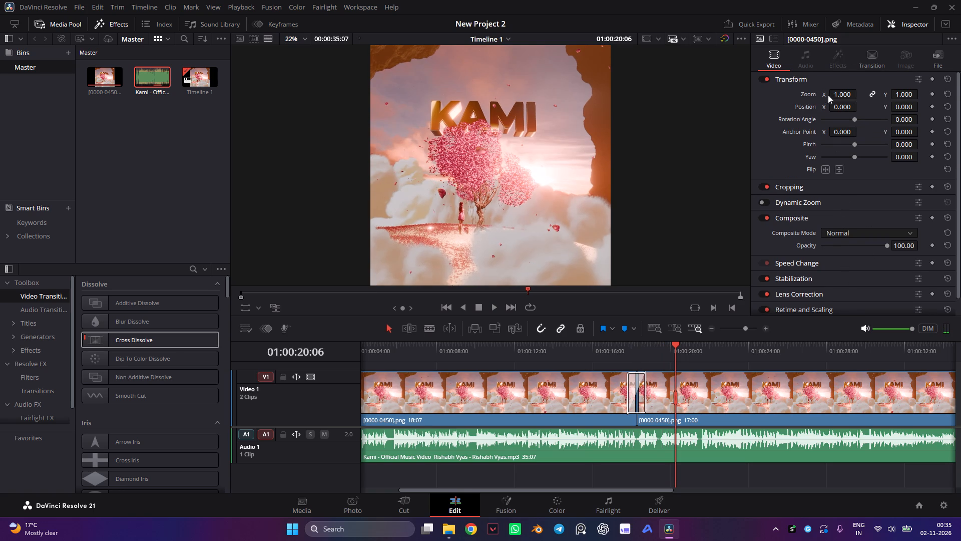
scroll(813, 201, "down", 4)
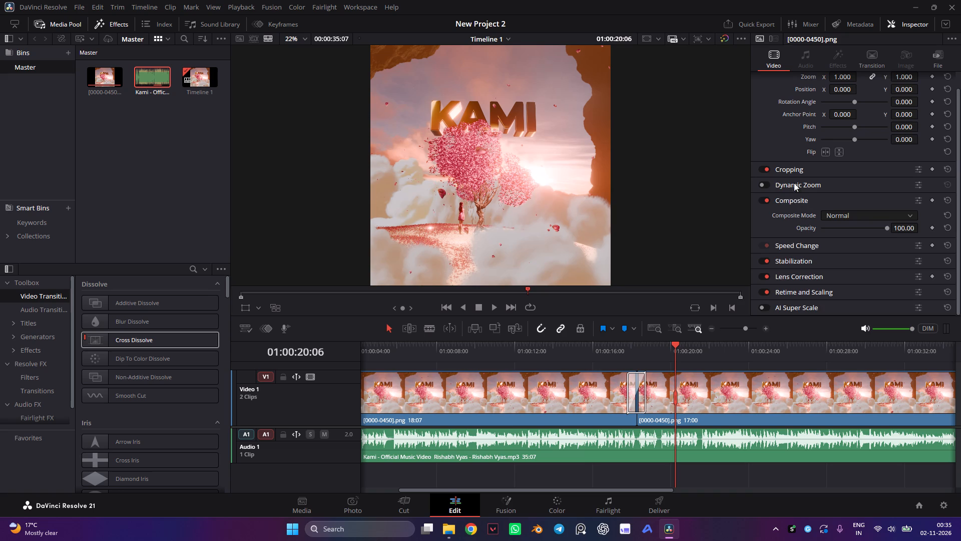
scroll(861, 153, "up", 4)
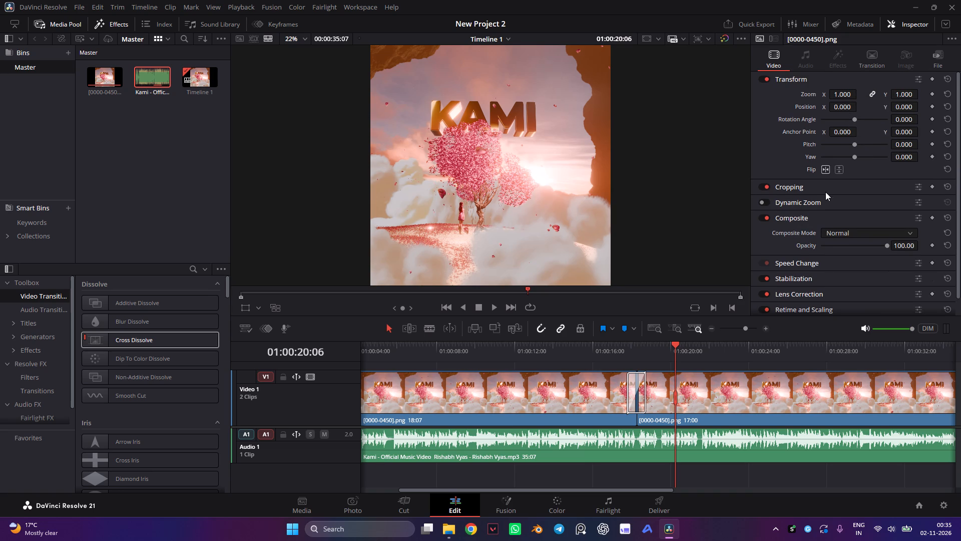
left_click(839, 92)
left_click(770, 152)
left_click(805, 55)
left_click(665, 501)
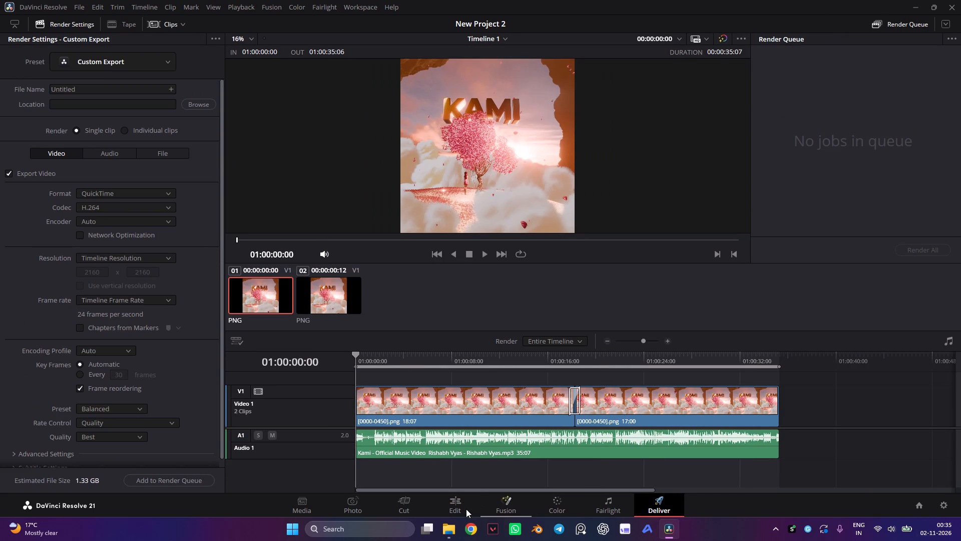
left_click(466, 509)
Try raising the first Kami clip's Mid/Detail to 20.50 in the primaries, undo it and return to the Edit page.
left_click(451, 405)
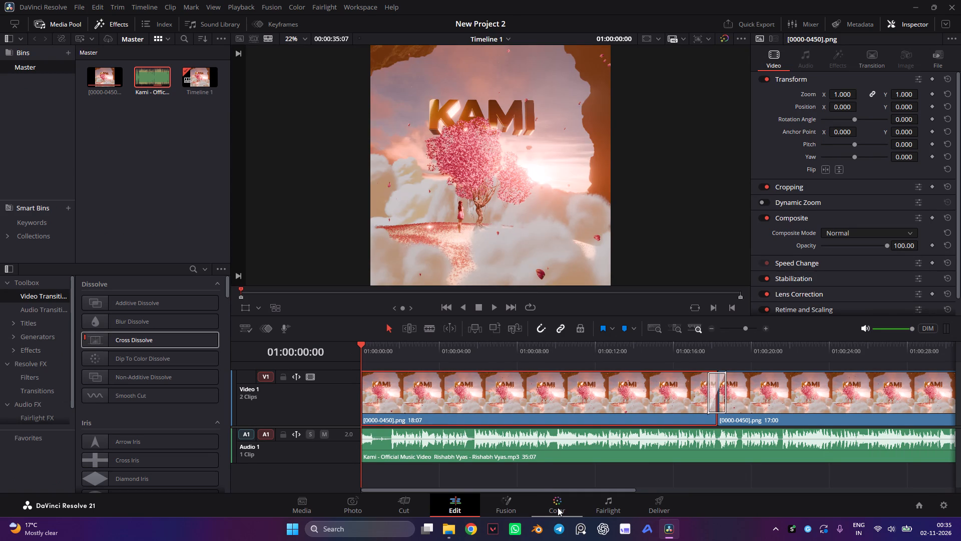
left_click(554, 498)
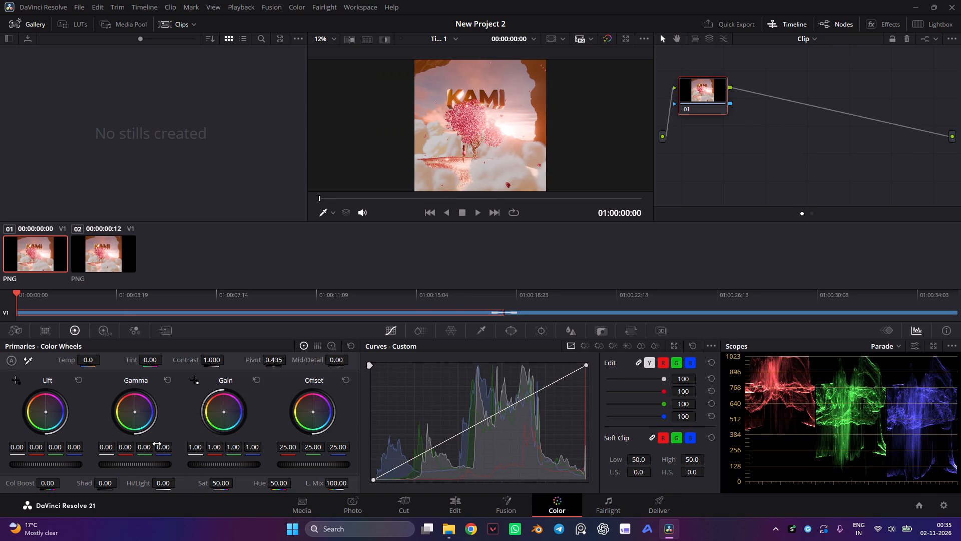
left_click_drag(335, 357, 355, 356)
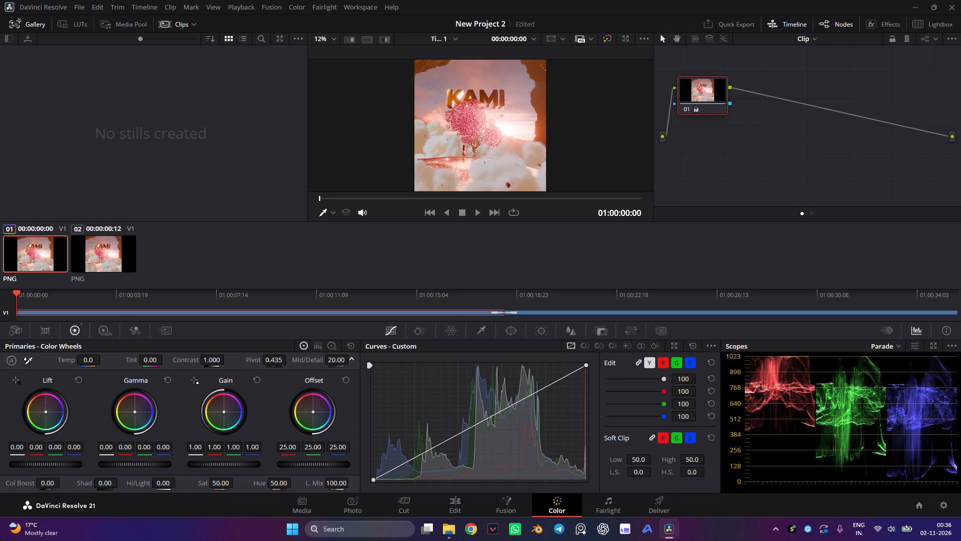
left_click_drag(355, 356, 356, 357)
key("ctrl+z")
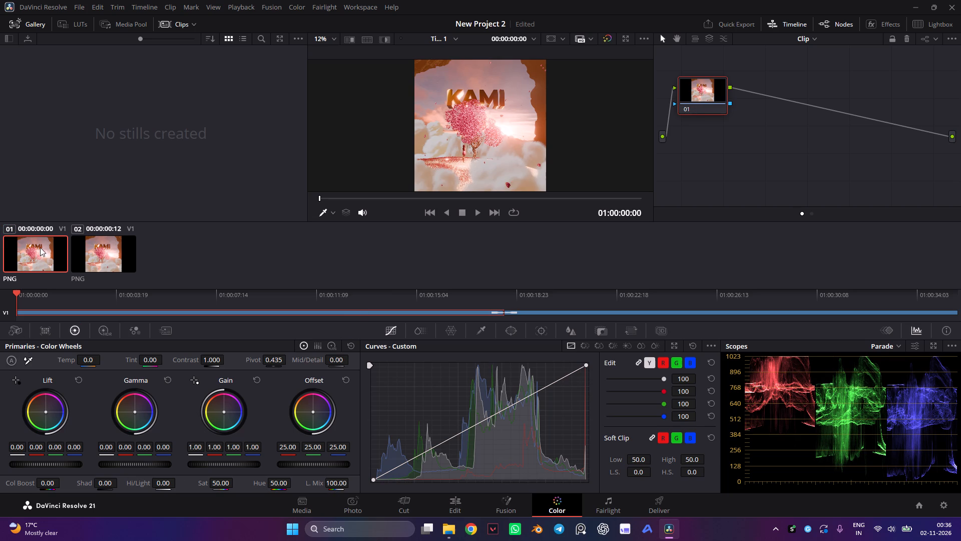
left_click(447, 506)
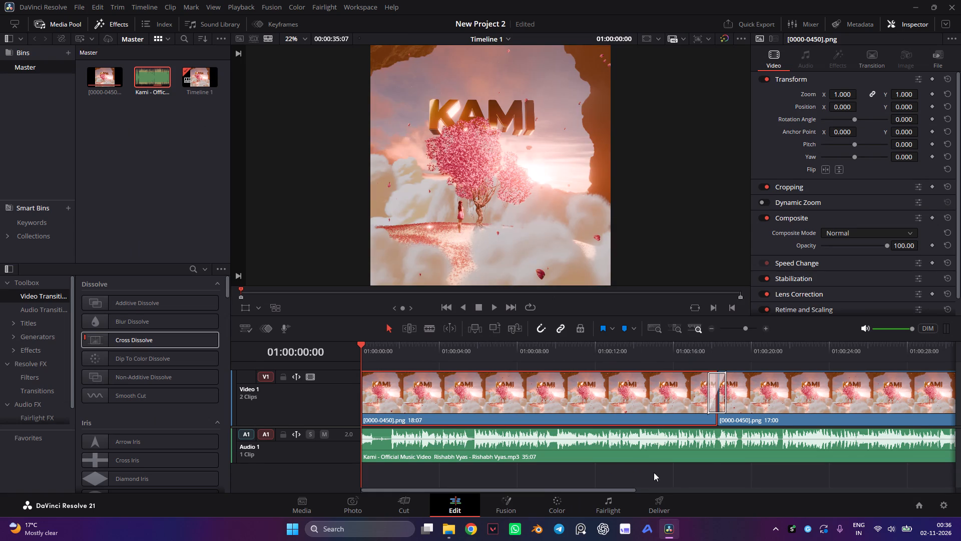
Go to the Deliver page and set the render's file name to kami.
left_click(660, 498)
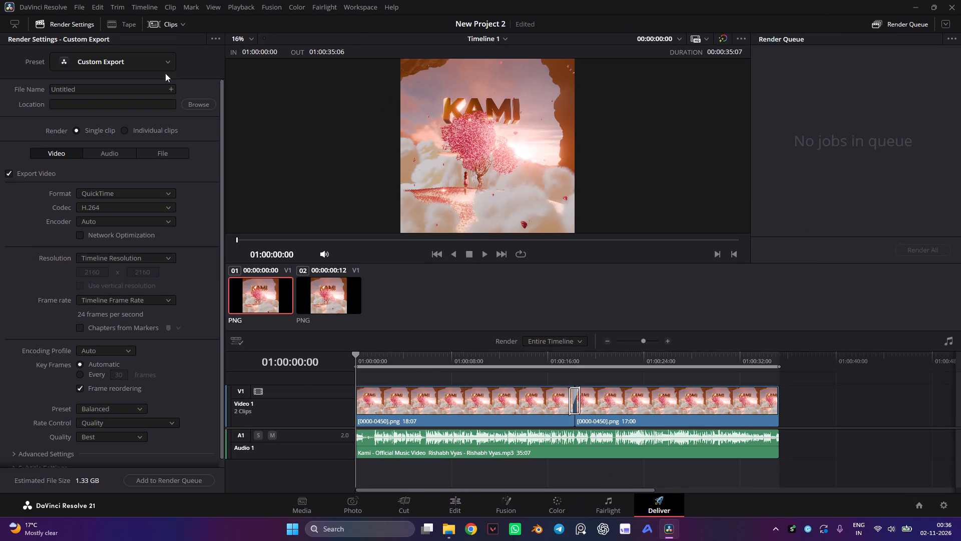
left_click(86, 88)
key("BackSpace")
key("BackSpace")
key("BackSpace")
key("BackSpace")
key("BackSpace")
key("BackSpace")
key("BackSpace")
key("BackSpace")
key("BackSpace")
key("BackSpace")
key("BackSpace")
key("BackSpace")
key("BackSpace")
key("BackSpace")
key("BackSpace")
key("BackSpace")
key("BackSpace")
key("BackSpace")
key("BackSpace")
key("BackSpace")
type("kami")
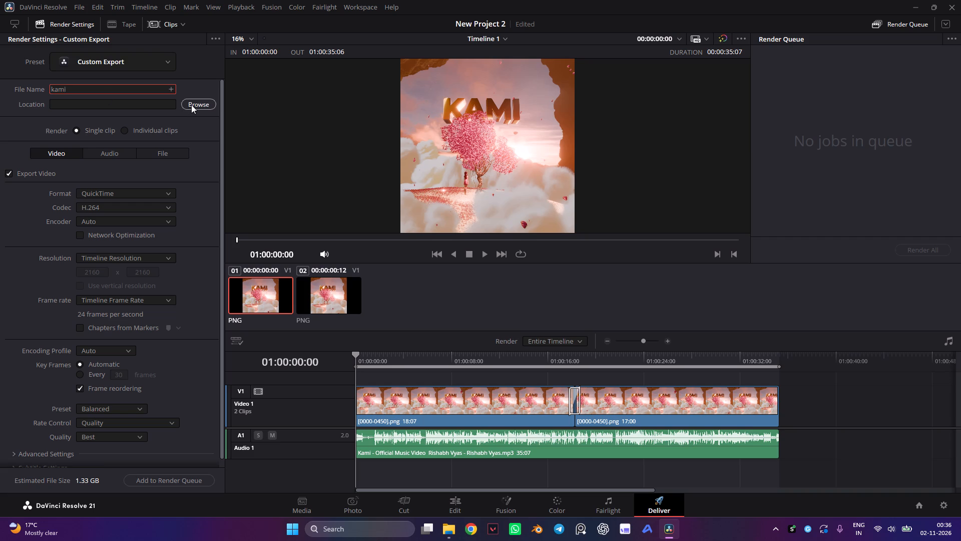
Set the render location to a new folder named edit inside E:\antim art\1st post.
left_click(192, 104)
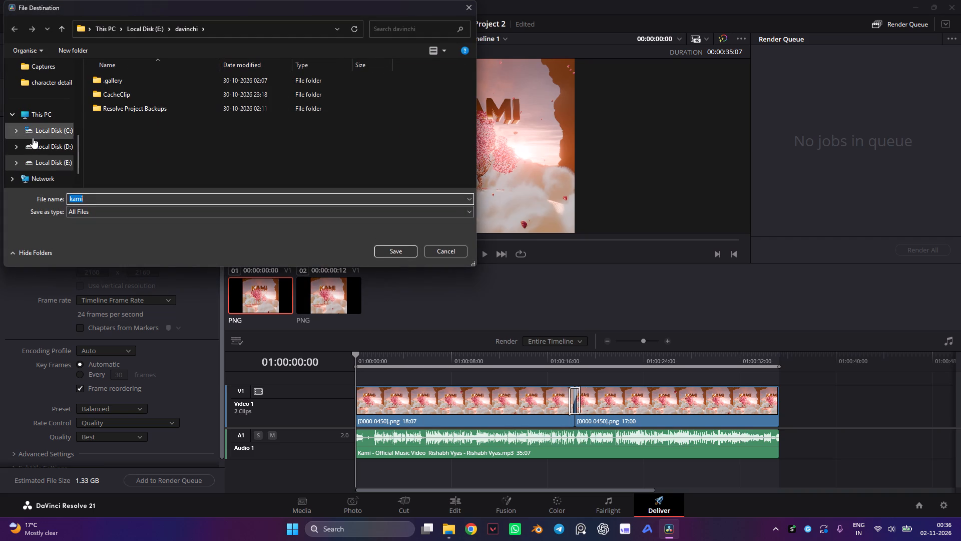
left_click(59, 32)
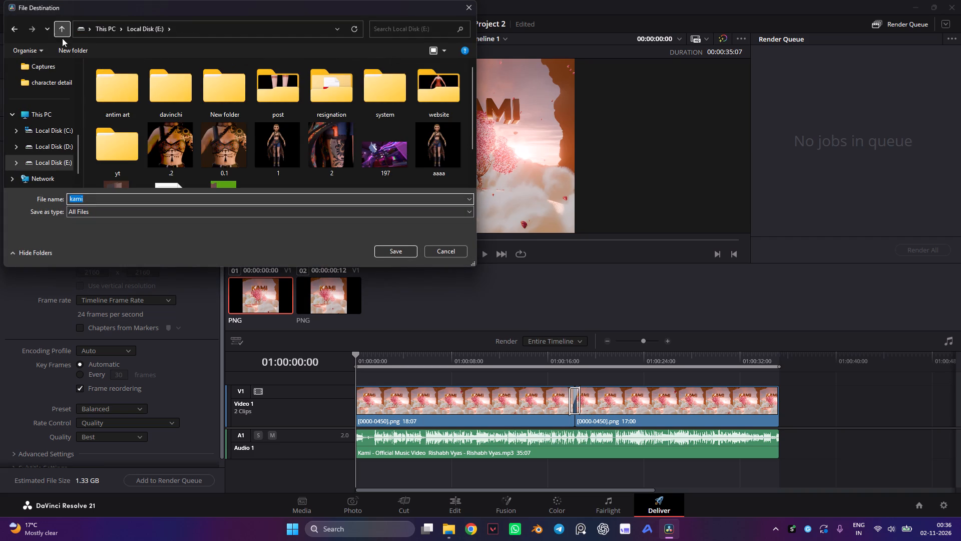
double_click(130, 102)
double_click(127, 84)
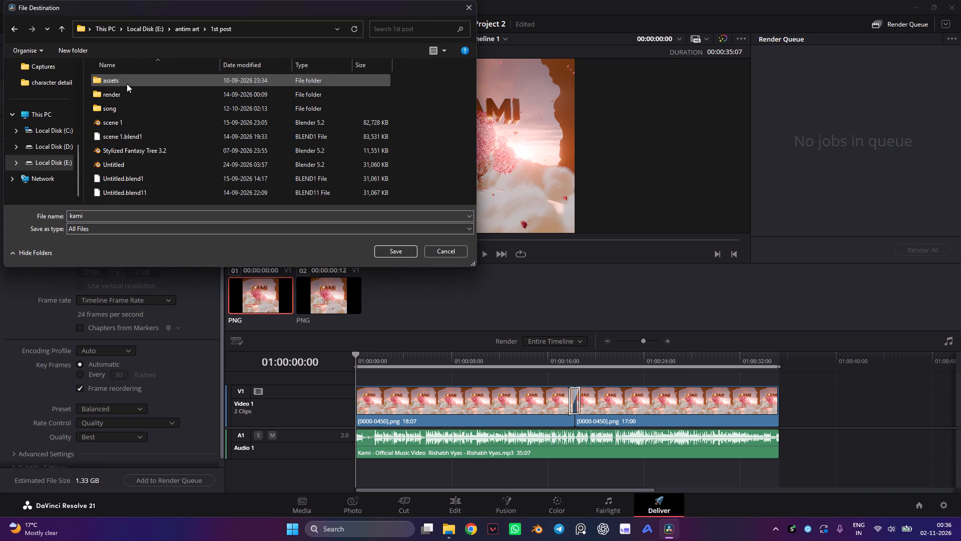
scroll(197, 162, "down", 3)
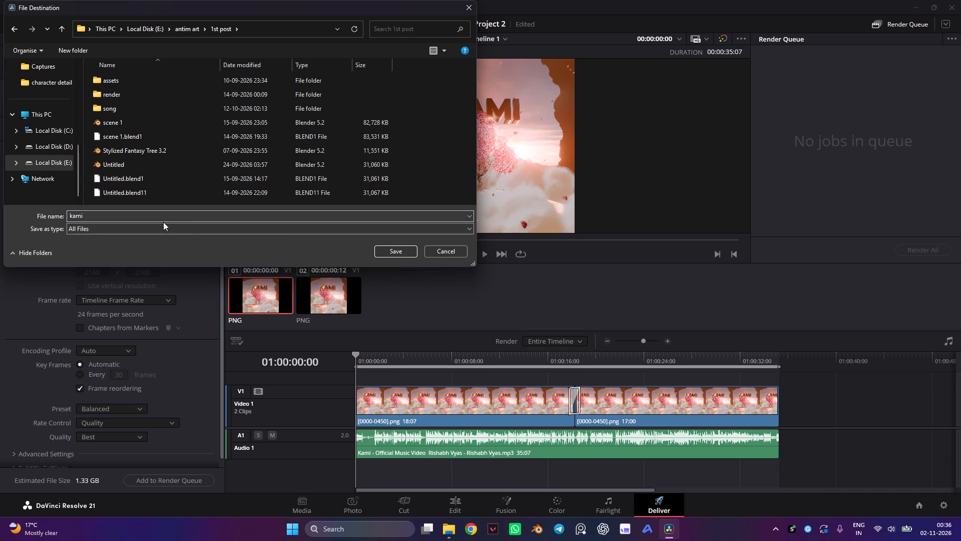
key("ctrl+shift+n")
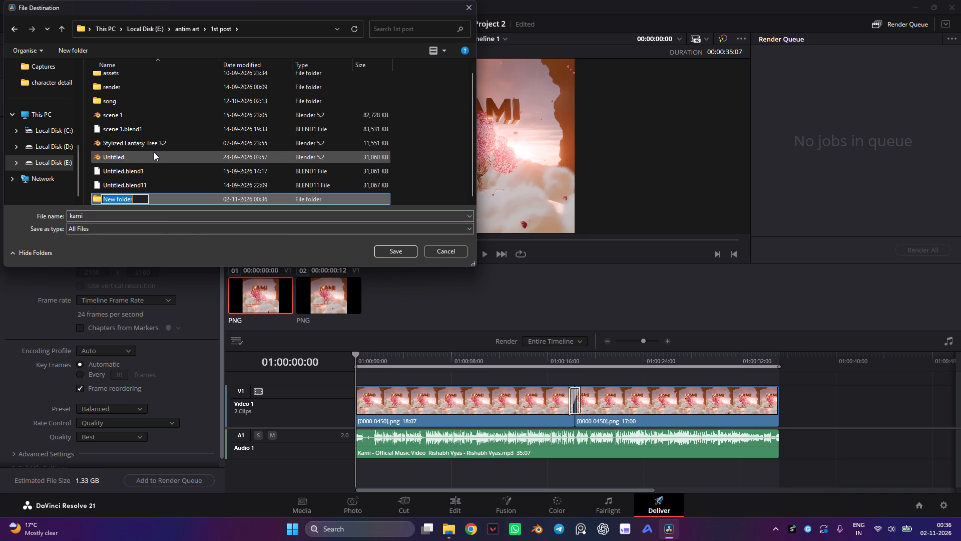
key("e")
key("d")
type("it")
key("Return")
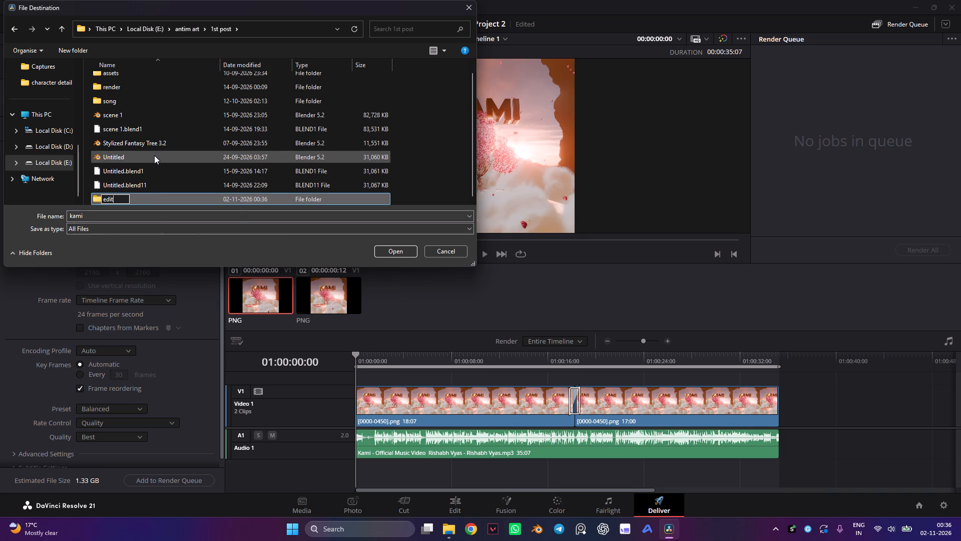
double_click(123, 81)
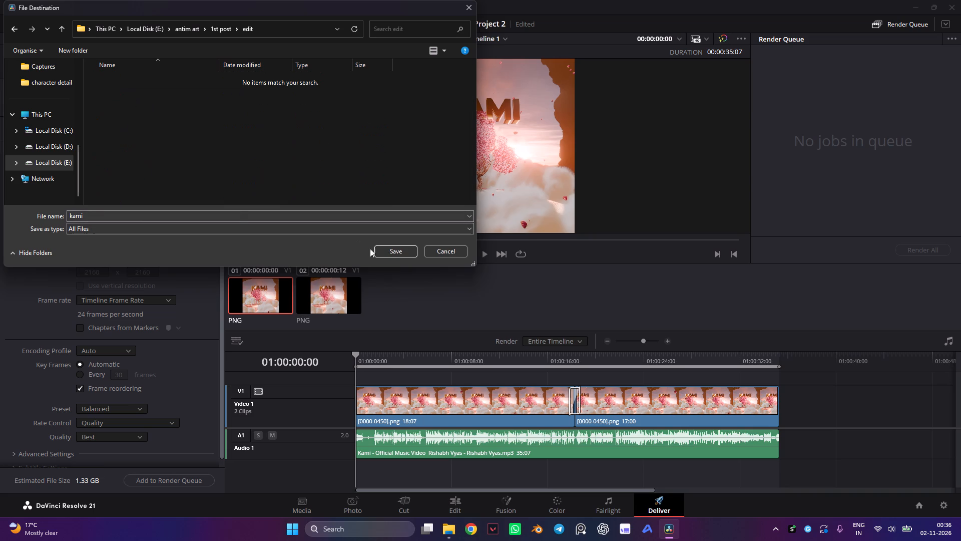
left_click(406, 248)
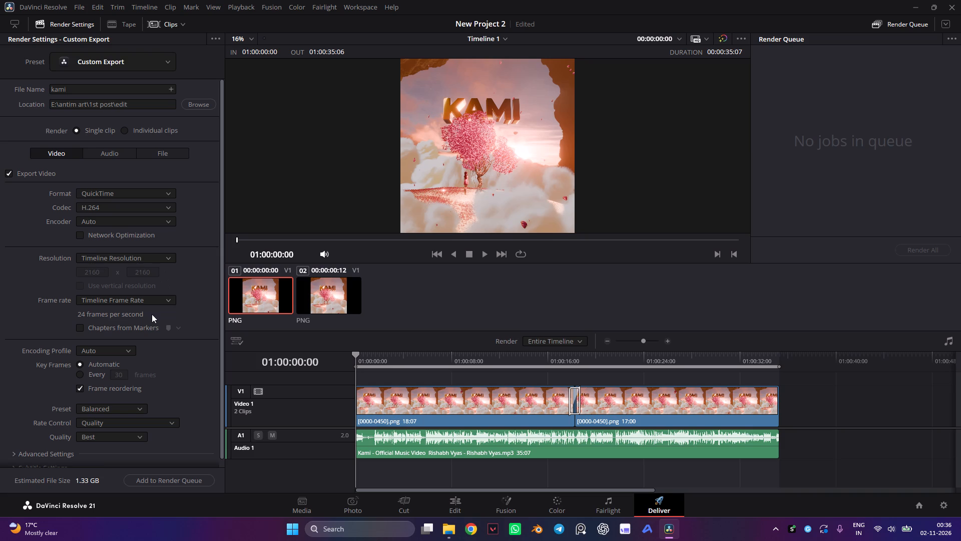
Set the audio codec of the export to MP3.
scroll(120, 354, "down", 4)
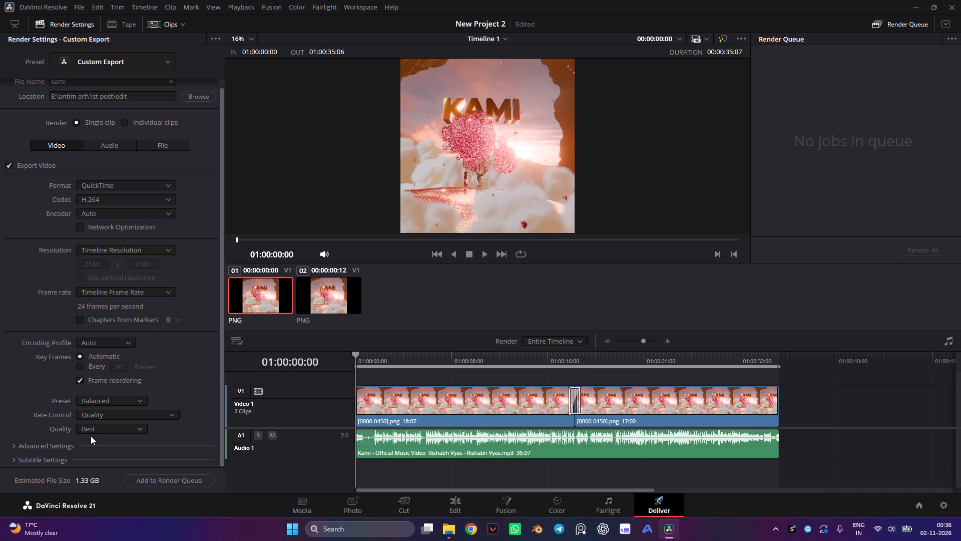
left_click(110, 141)
left_click(123, 189)
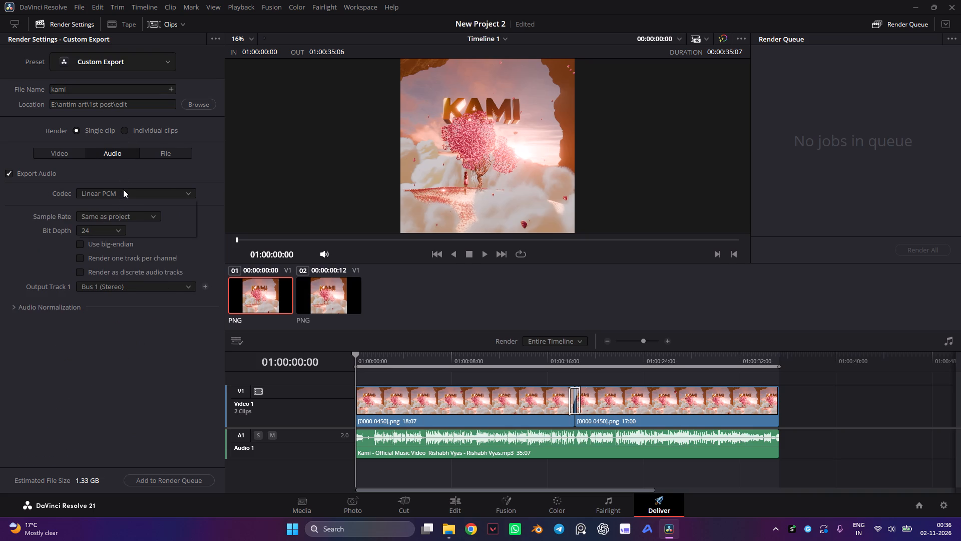
left_click(101, 226)
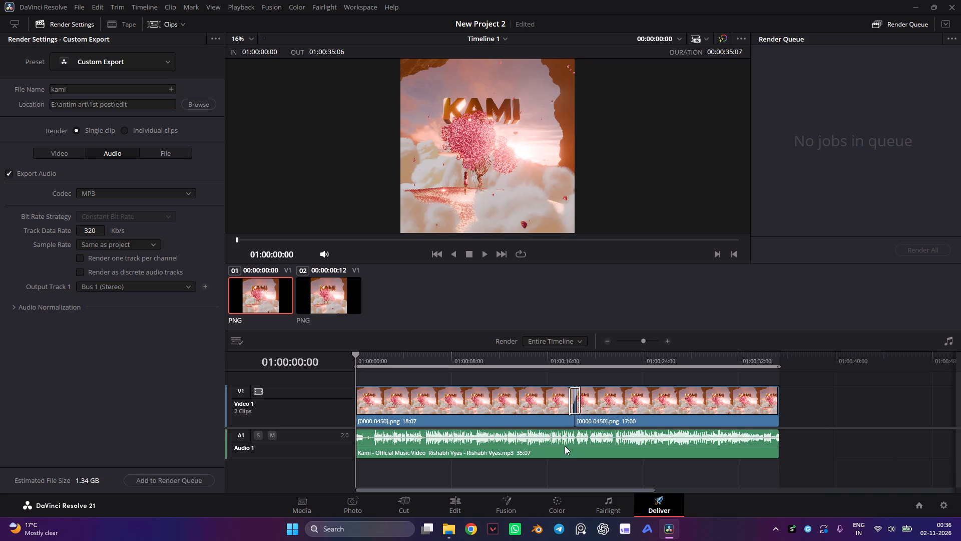
Add the kami export of Timeline 1 to the render queue and render it.
left_click(174, 483)
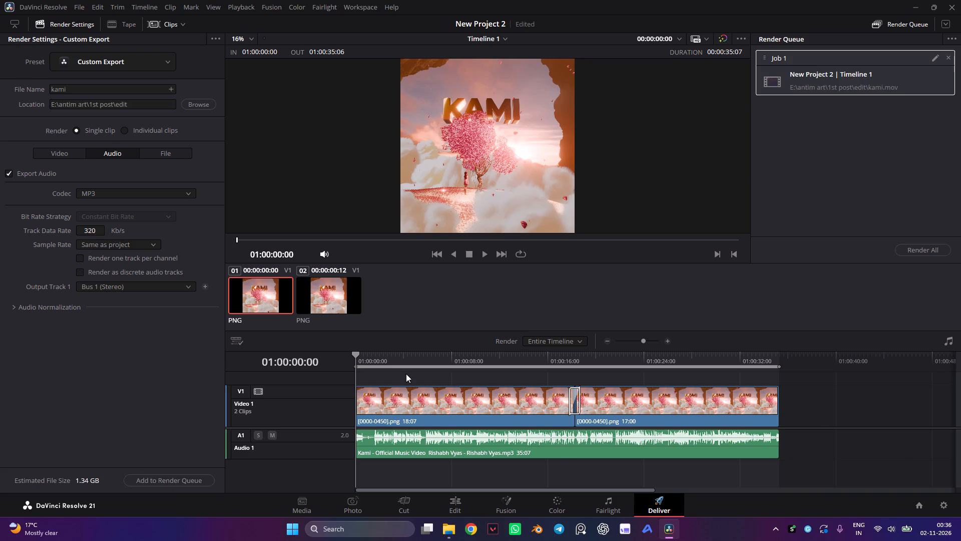
left_click(924, 251)
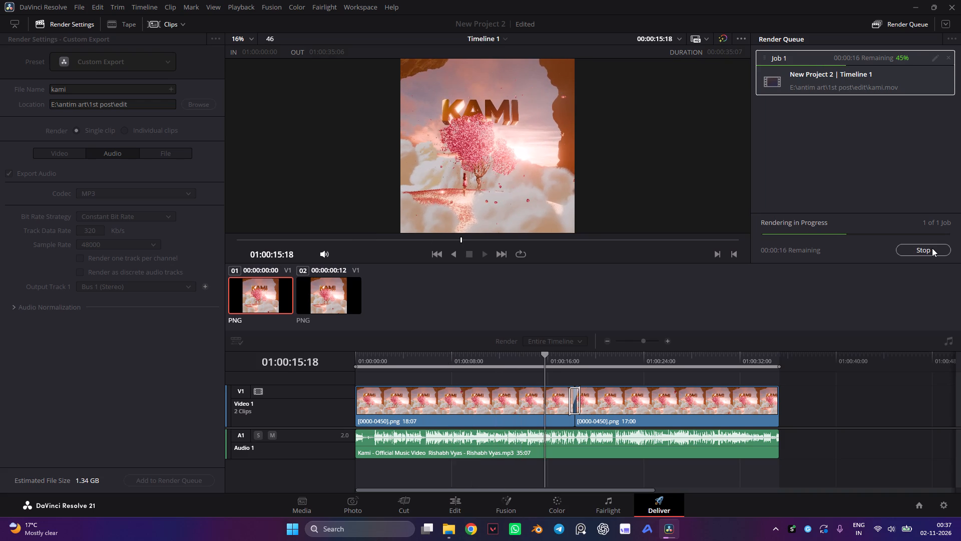
left_click_drag(932, 248, 776, 14)
left_click_drag(884, 128, 755, 8)
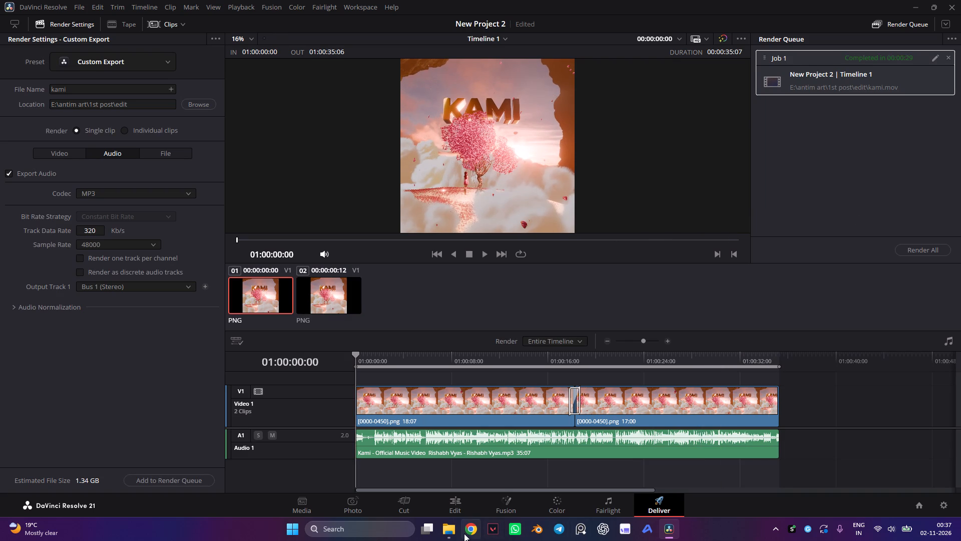
Switch to File Explorer and open the edit folder inside 1st post to check the rendered kami video.
left_click(451, 531)
left_click(60, 36)
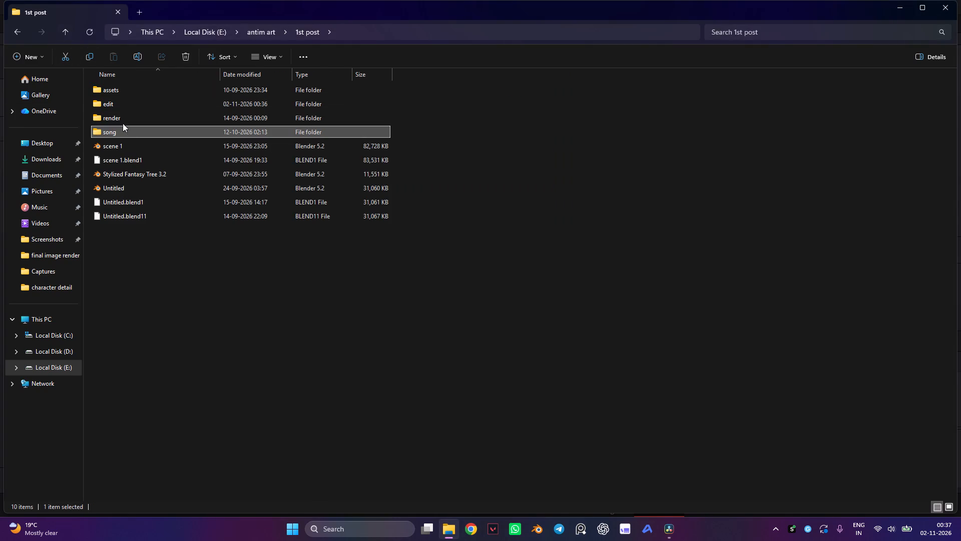
double_click(123, 106)
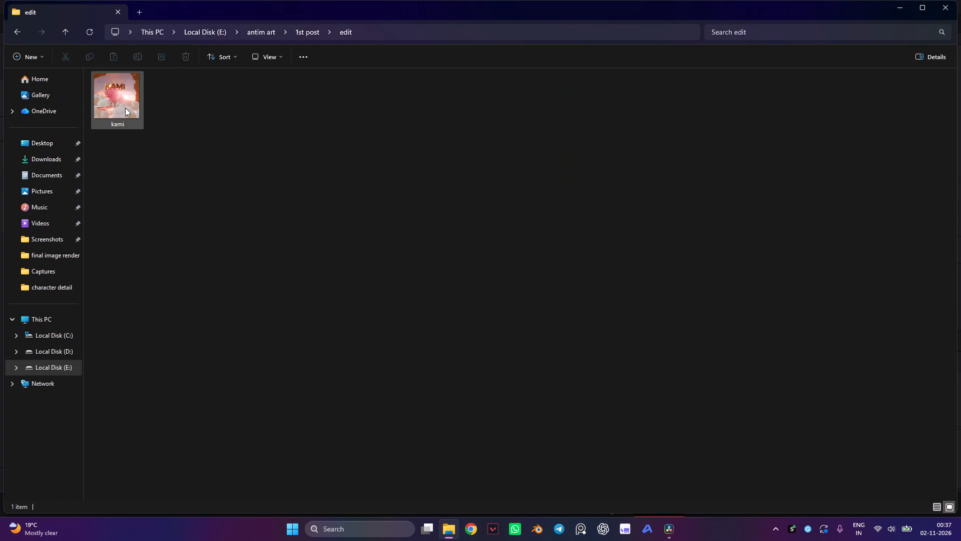
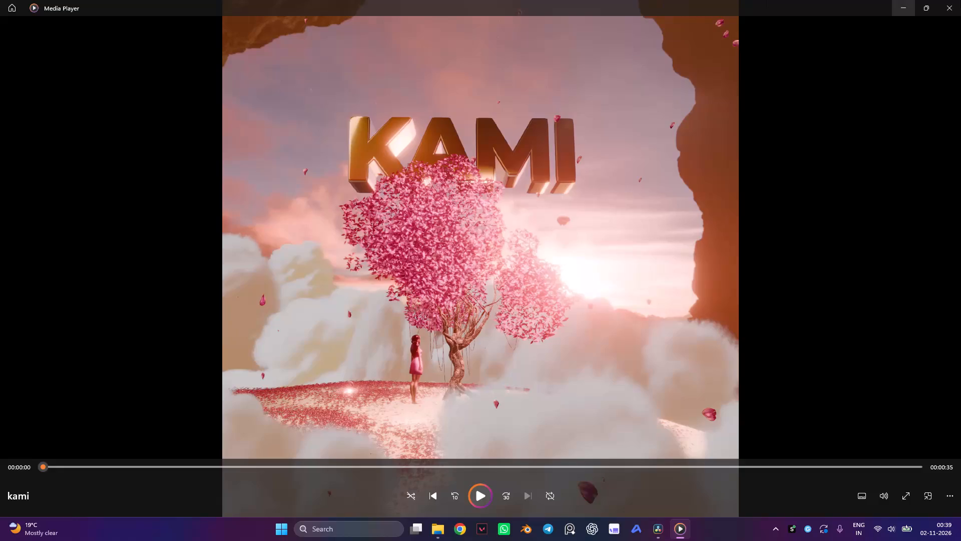
Play the rendered kami video nearly to its end to check picture and sound, then close the player.
left_click(483, 498)
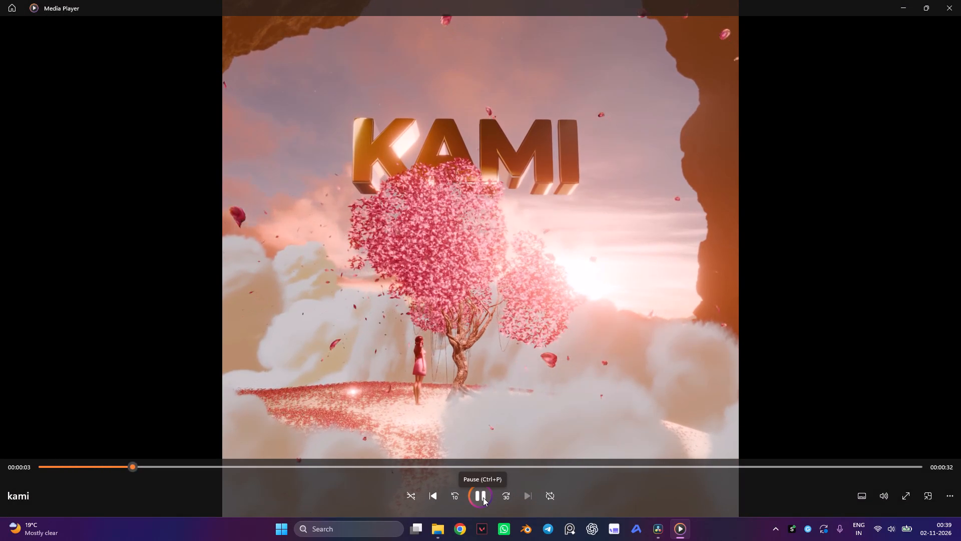
left_click(483, 497)
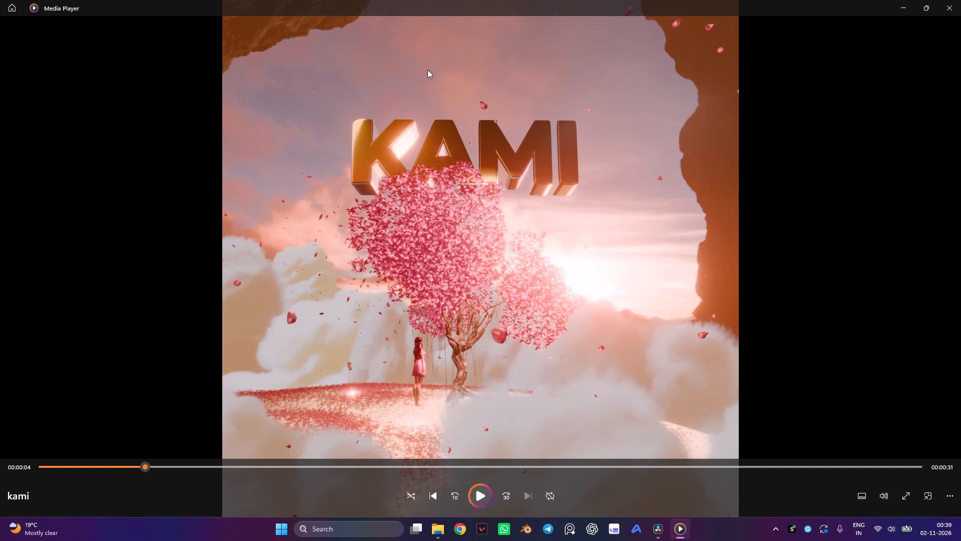
left_click(475, 493)
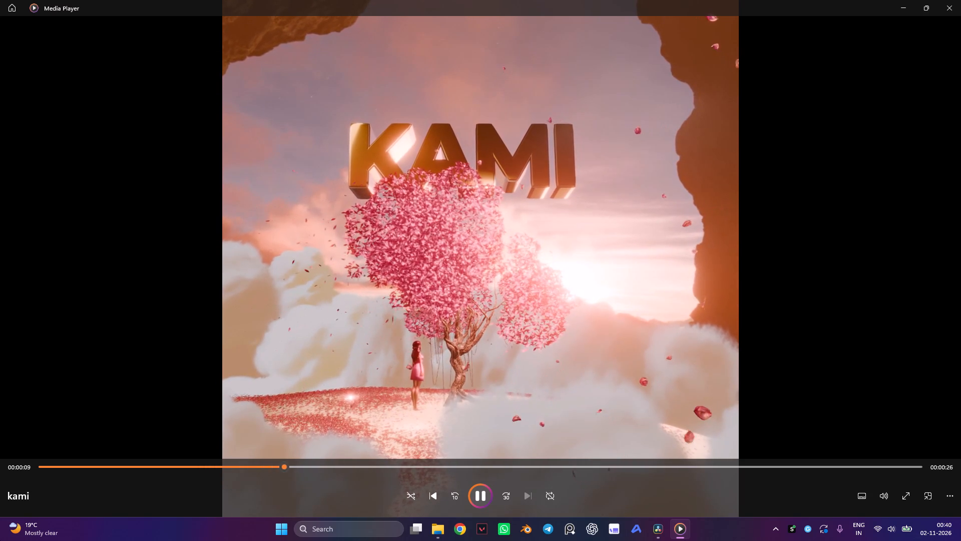
scroll(0, 540, "down", 1)
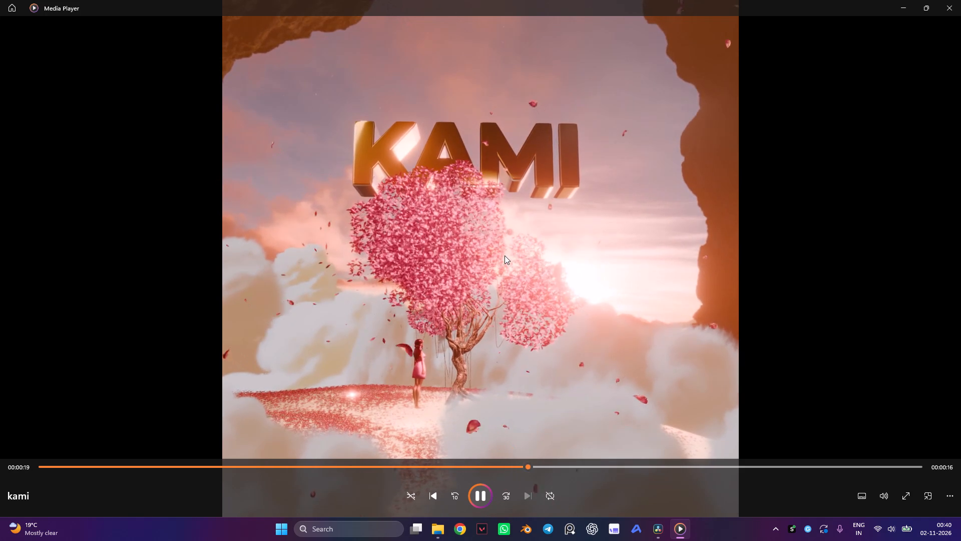
key("space")
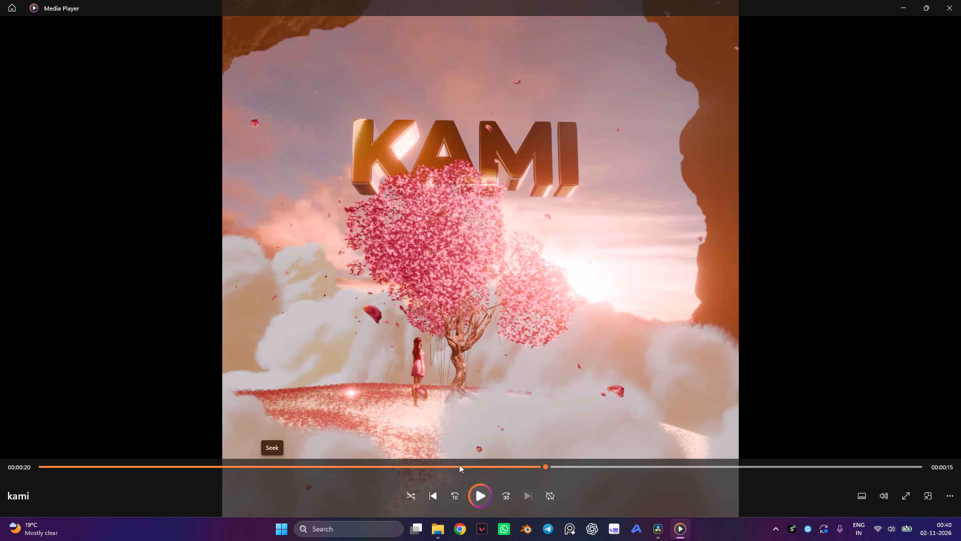
left_click(478, 492)
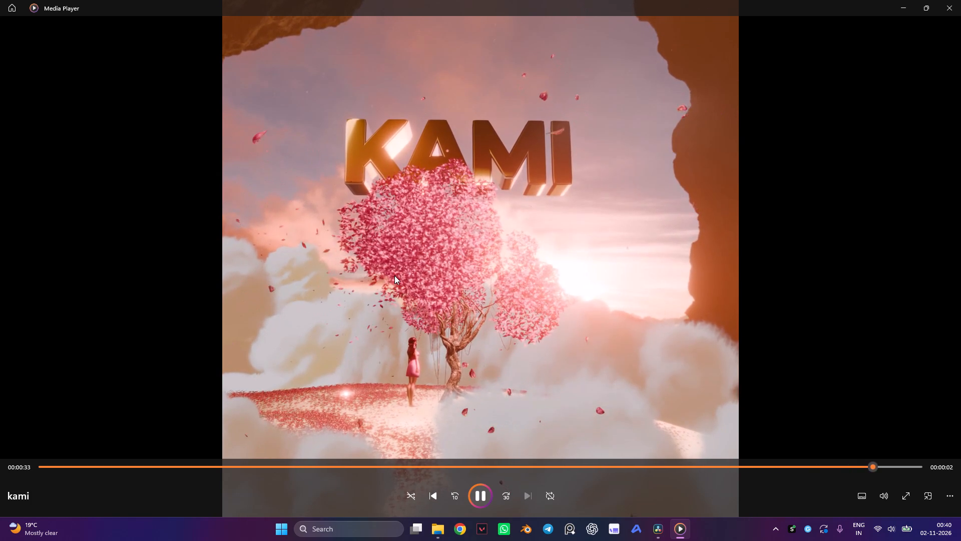
key("space")
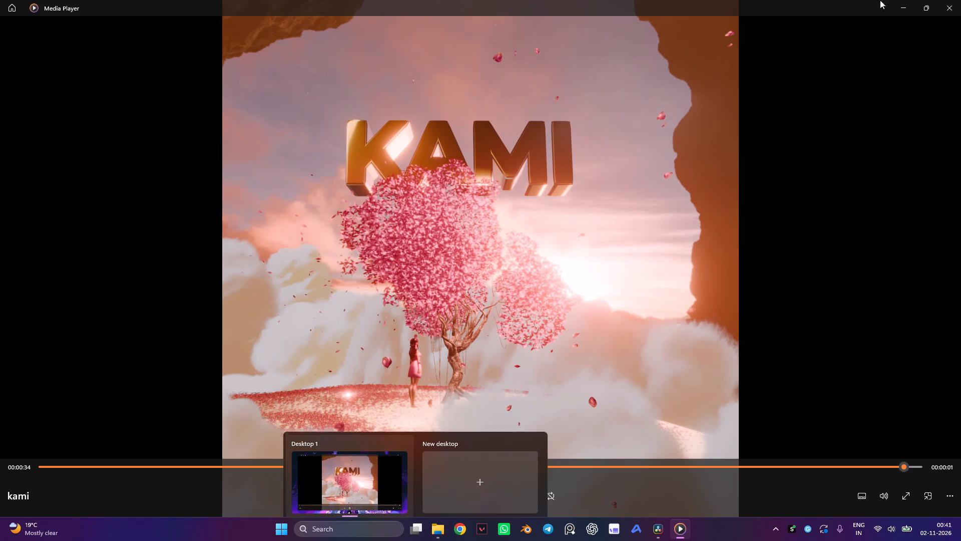
left_click(960, 0)
Switch to DaVinci Resolve and return to the Edit page of Timeline 1.
left_click(674, 529)
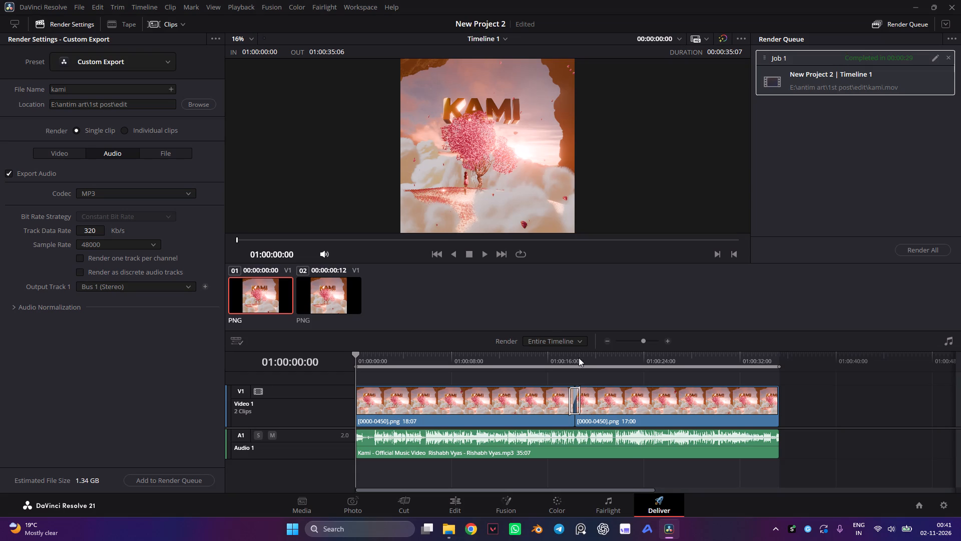
left_click_drag(356, 356, 343, 358)
left_click(446, 512)
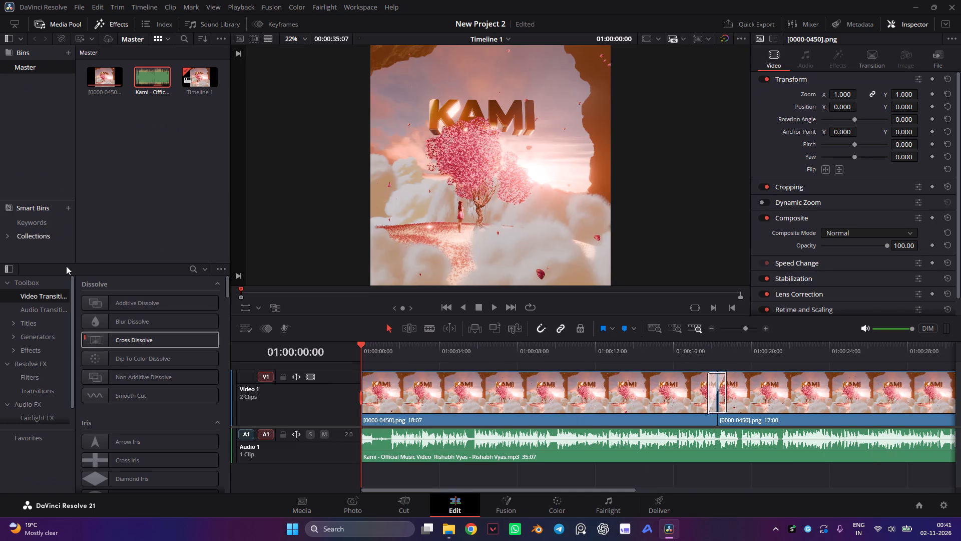
Search the effects for "adj" and add an Adjustment Clip above Video 1 near the start of Timeline 1.
scroll(161, 387, "up", 3)
left_click(133, 302)
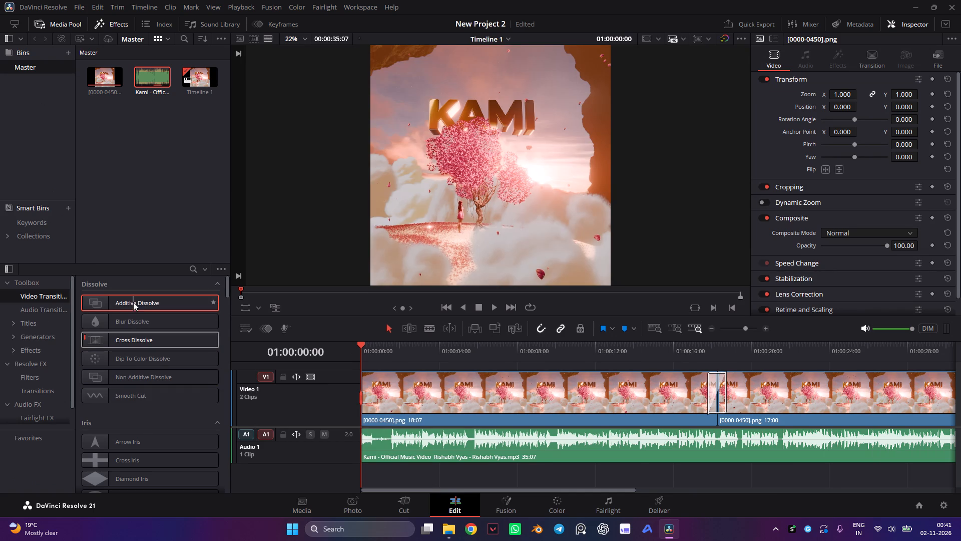
scroll(137, 415, "down", 14)
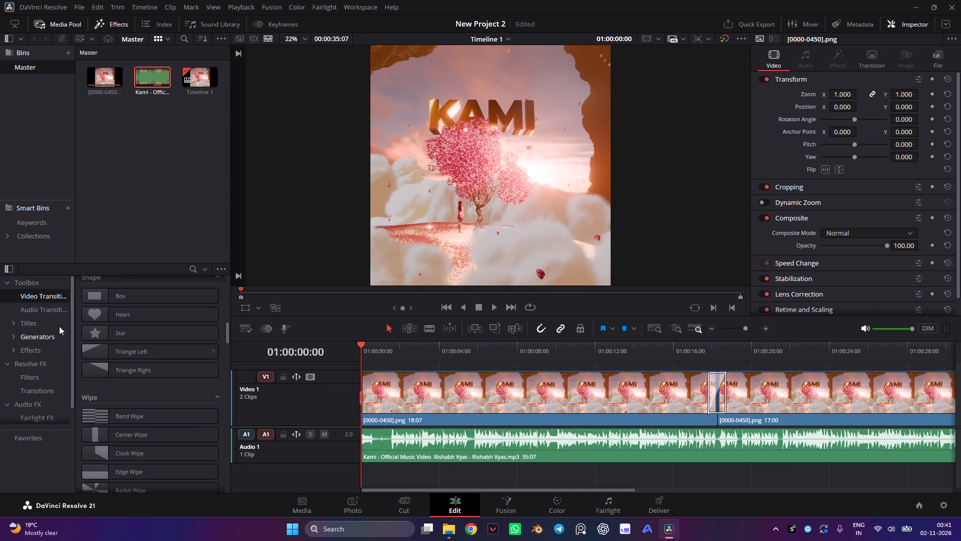
scroll(163, 424, "down", 12)
left_click(193, 267)
key("a")
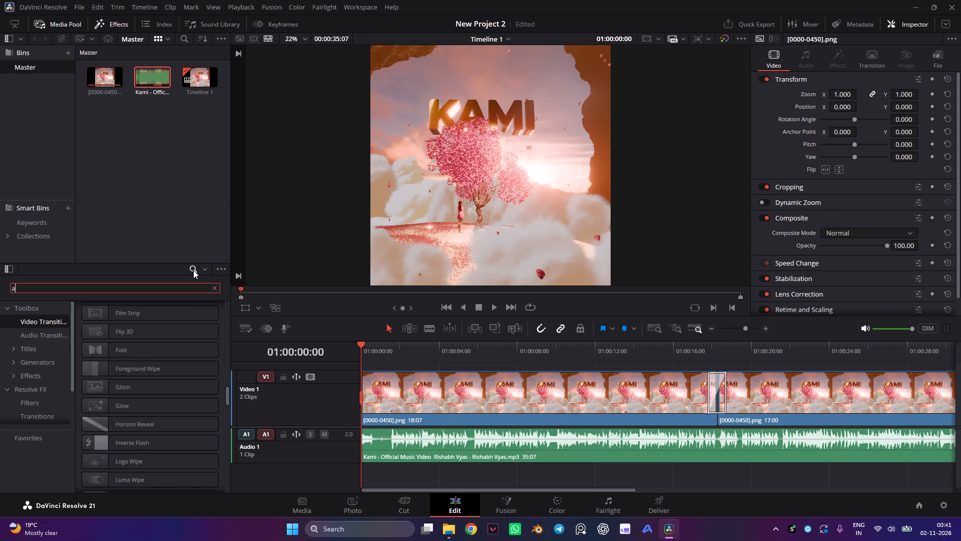
key("d")
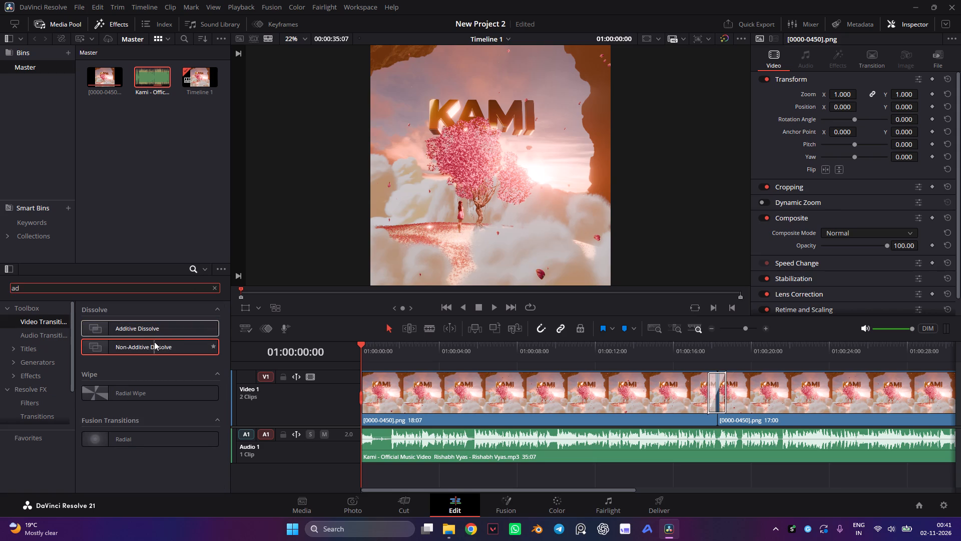
key("j")
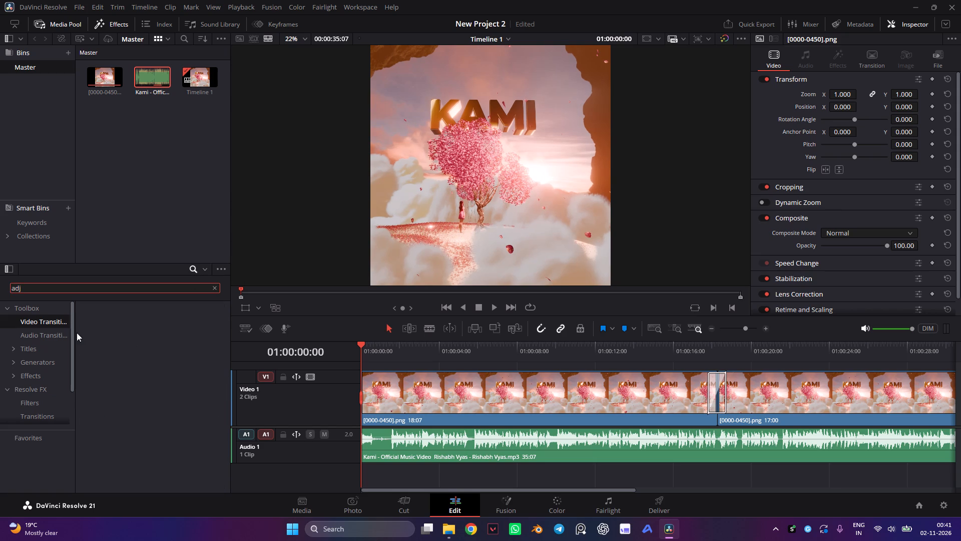
left_click(32, 376)
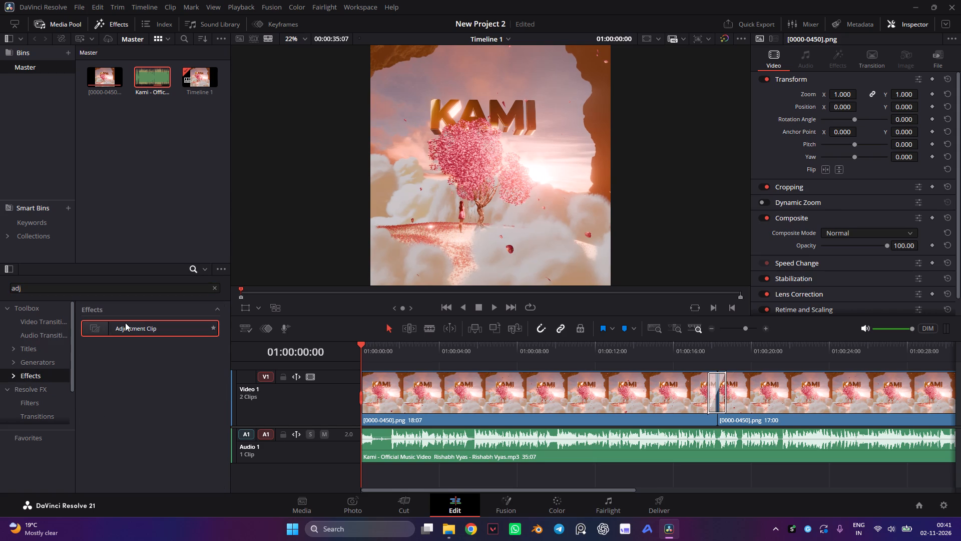
left_click_drag(125, 323, 379, 365)
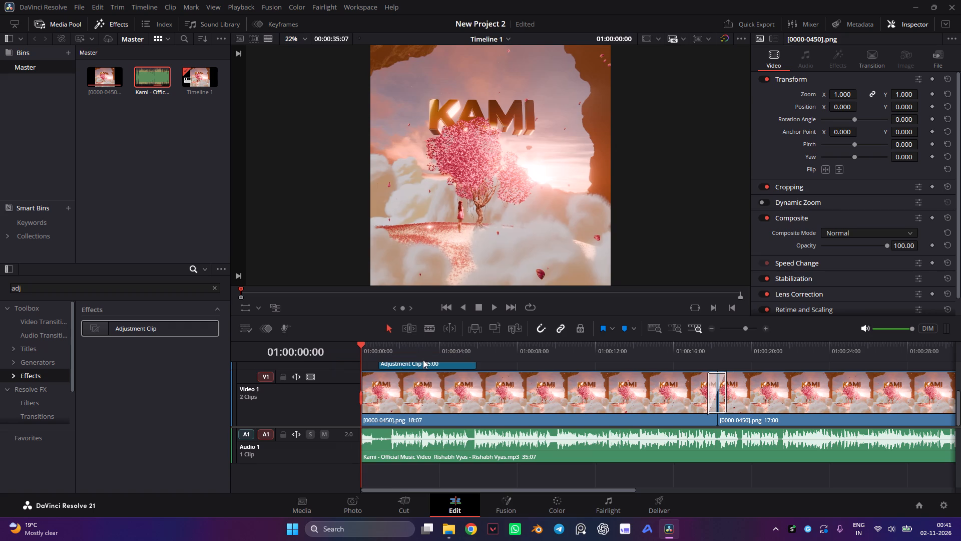
Move the adjustment clip to the start of the timeline and extend it over both video clips to a length of about 33:14.
left_click_drag(423, 362, 400, 363)
left_click_drag(421, 363, 400, 366)
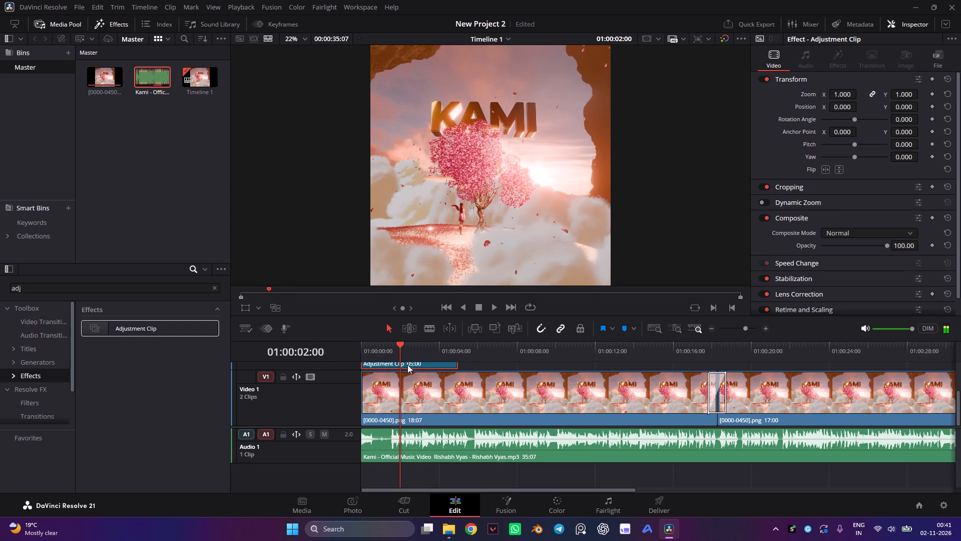
left_click_drag(456, 366, 930, 381)
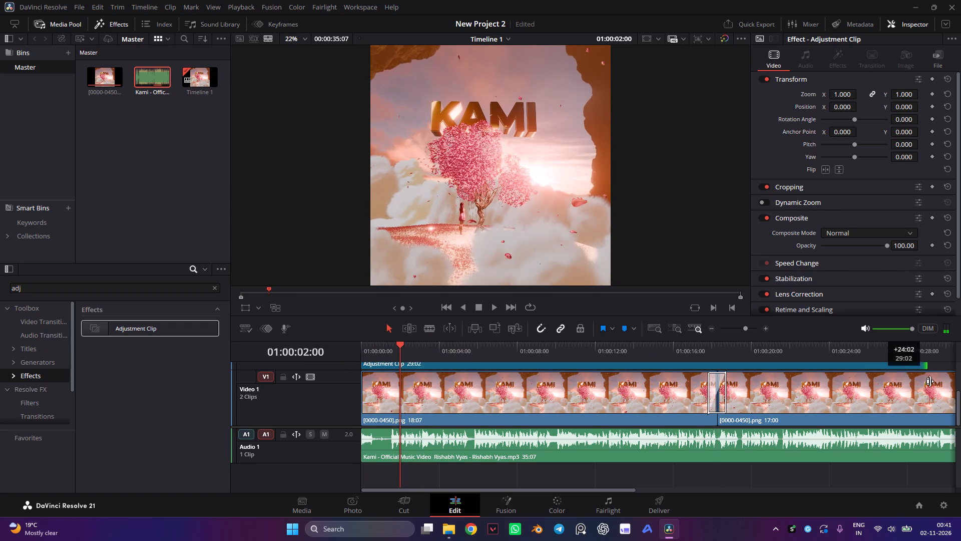
left_click_drag(930, 381, 949, 383)
Open the adjustment clip on the Color page and widen the viewer by narrowing the gallery and node areas.
left_click(515, 365)
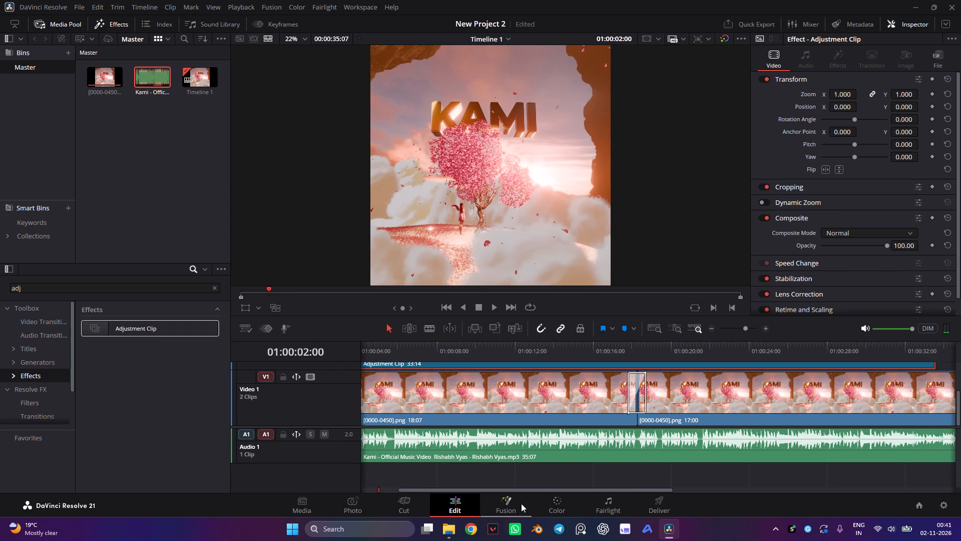
left_click(508, 504)
left_click(565, 502)
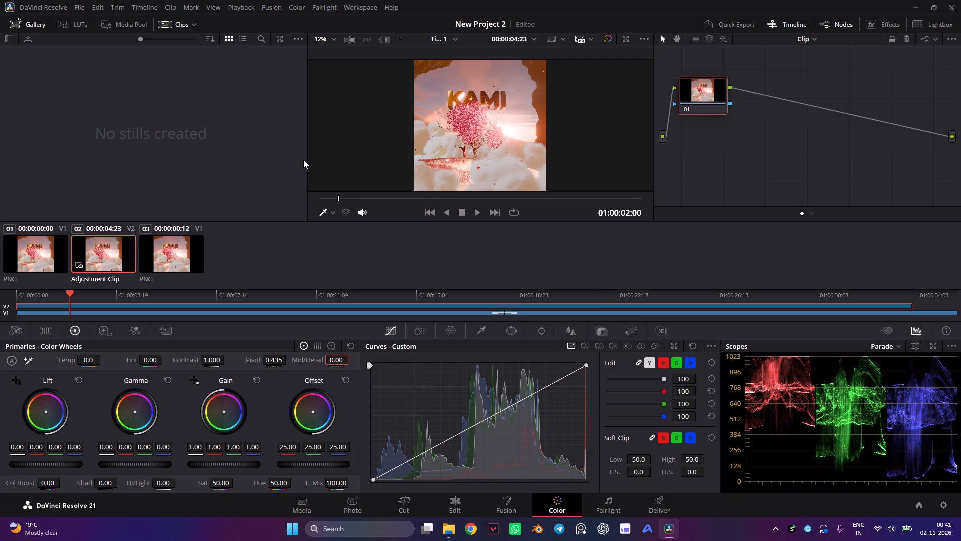
left_click_drag(307, 162, 188, 162)
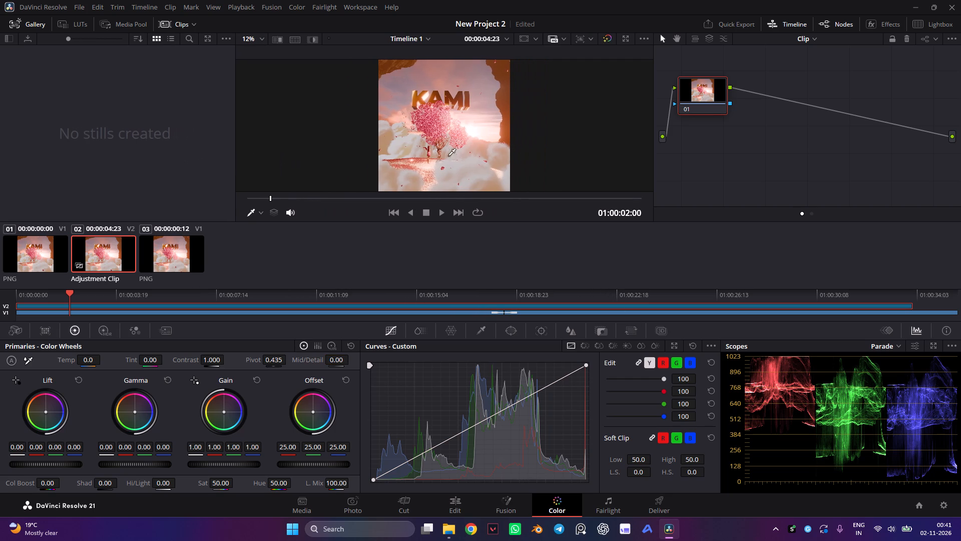
left_click_drag(652, 159, 944, 177)
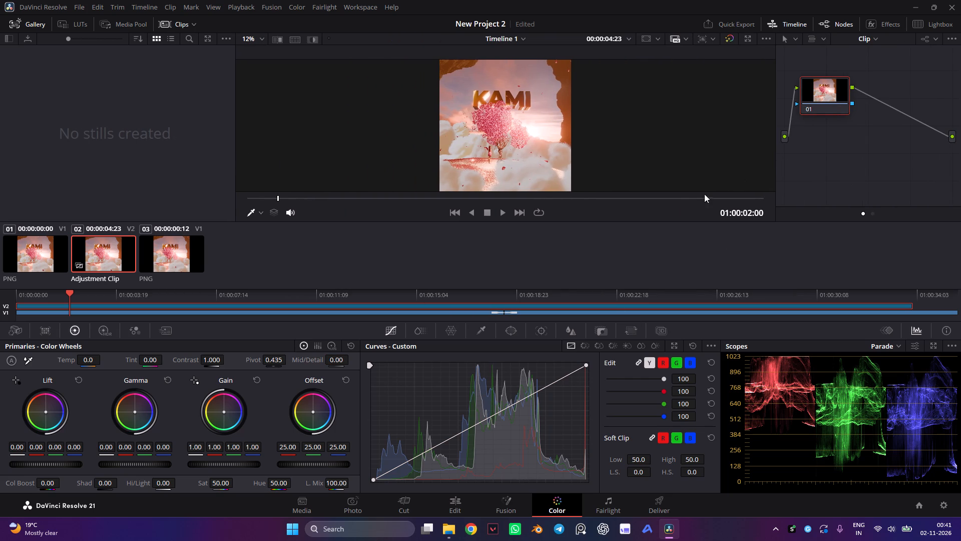
left_click_drag(786, 220, 795, 247)
Set the midtone detail (MD) of the adjustment clip to -41.50 in the High Dynamic Range color wheels.
left_click(51, 329)
left_click(16, 328)
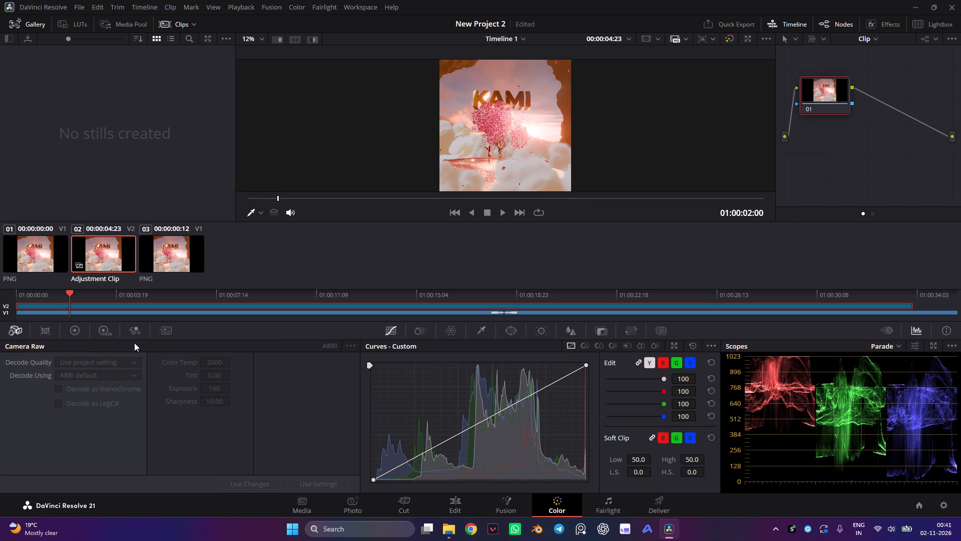
left_click(102, 327)
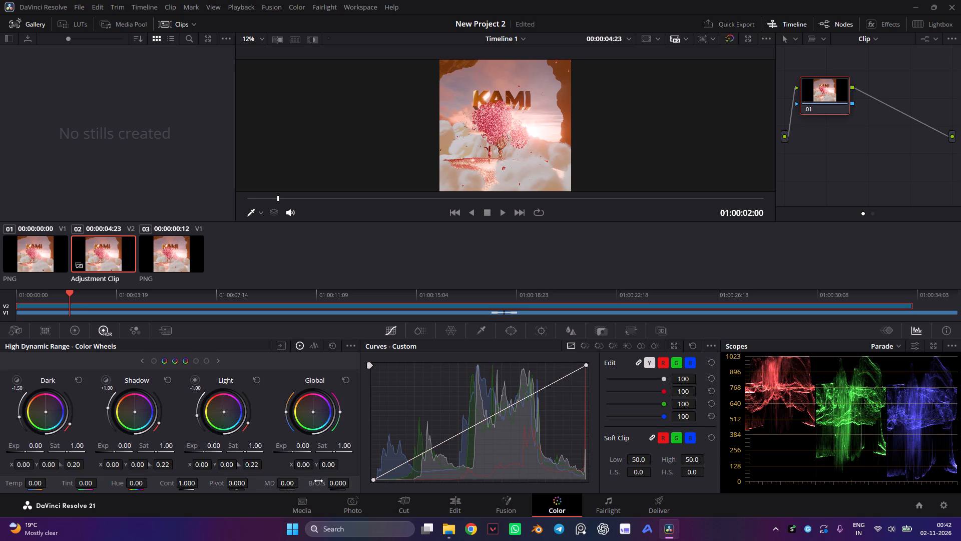
left_click_drag(292, 484, 299, 483)
left_click_drag(299, 483, 222, 482)
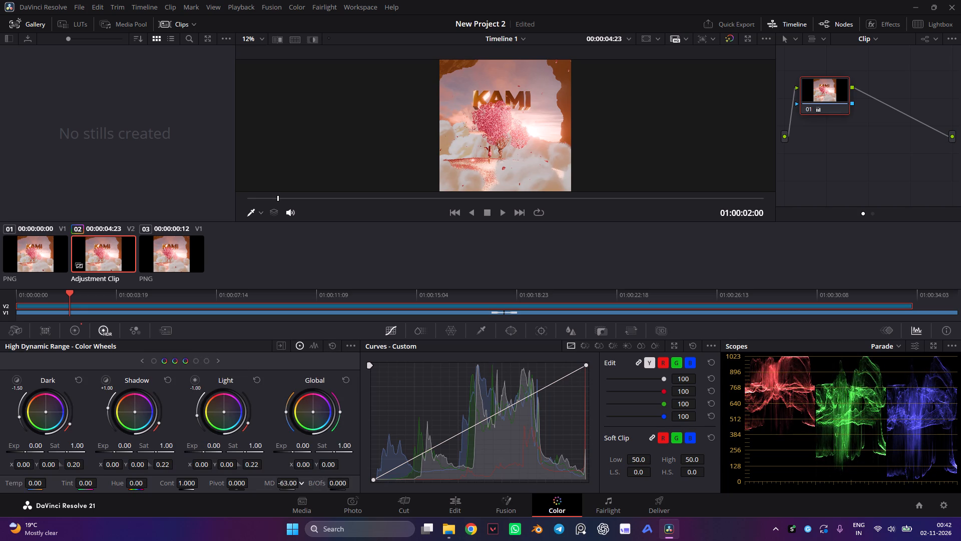
left_click_drag(222, 482, 83, 480)
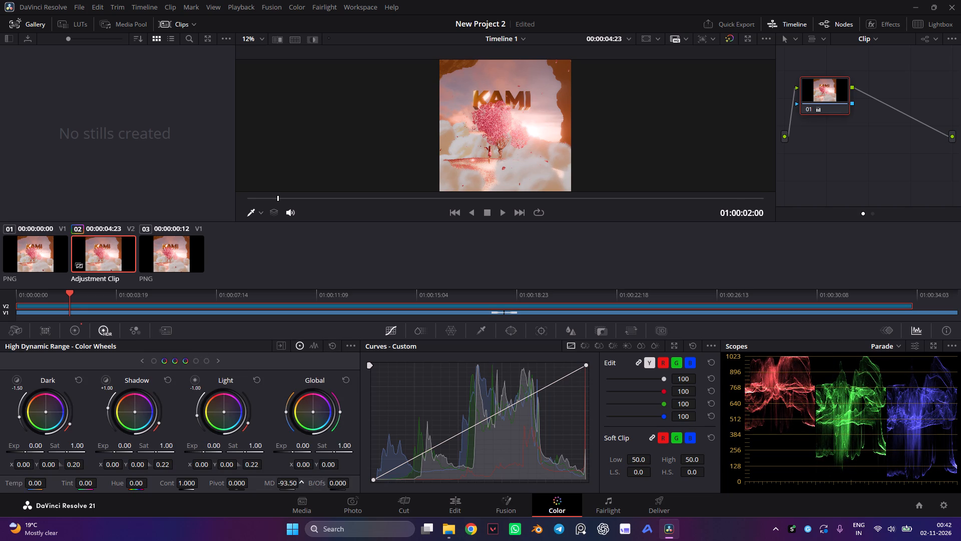
left_click_drag(83, 480, 69, 489)
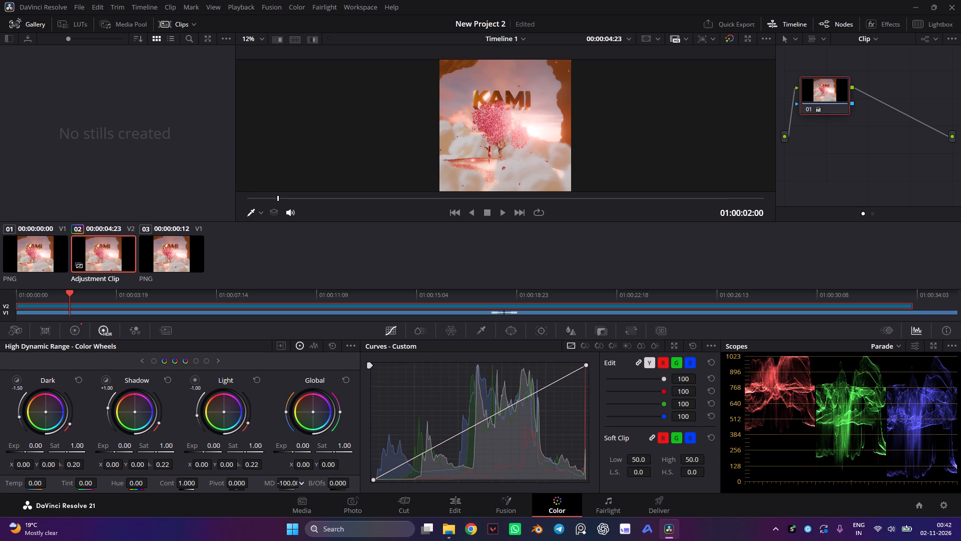
left_click_drag(69, 489, 101, 487)
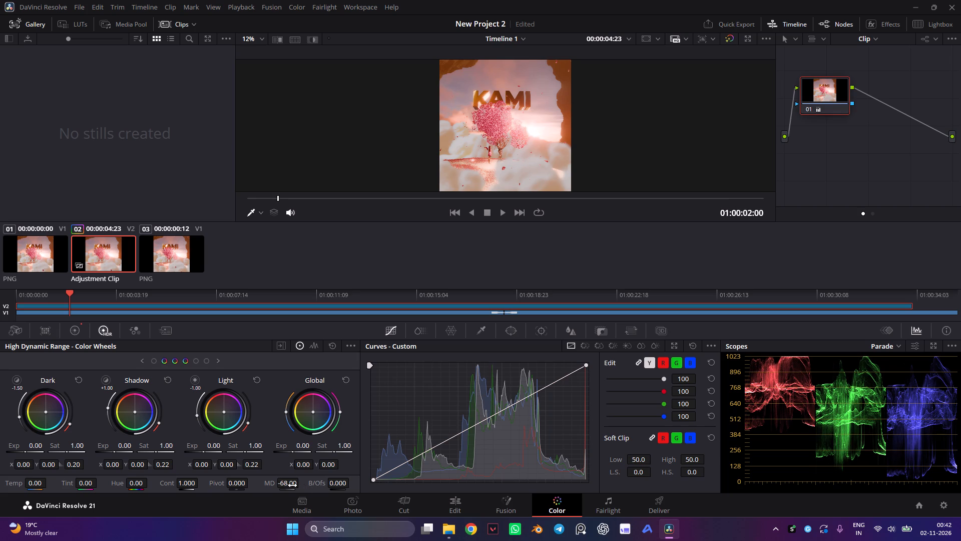
left_click_drag(288, 483, 314, 484)
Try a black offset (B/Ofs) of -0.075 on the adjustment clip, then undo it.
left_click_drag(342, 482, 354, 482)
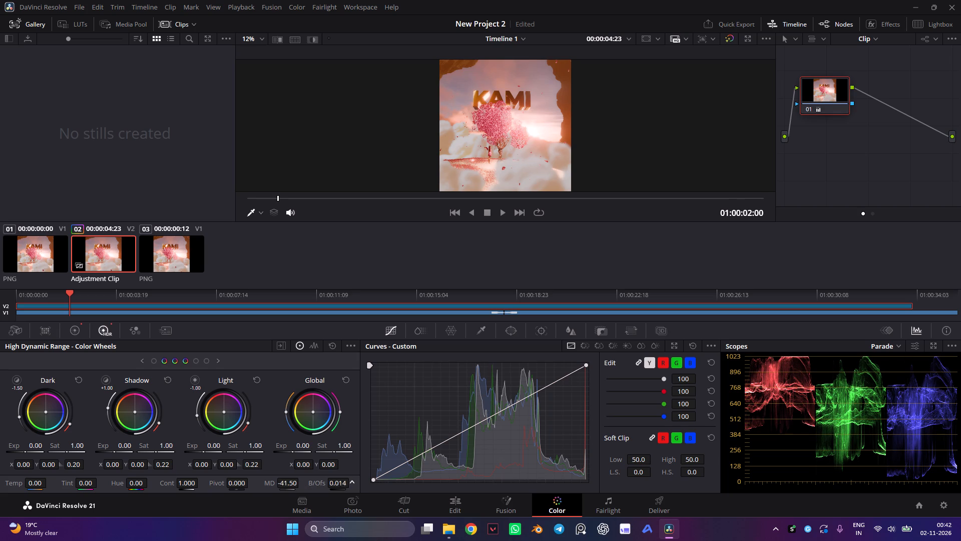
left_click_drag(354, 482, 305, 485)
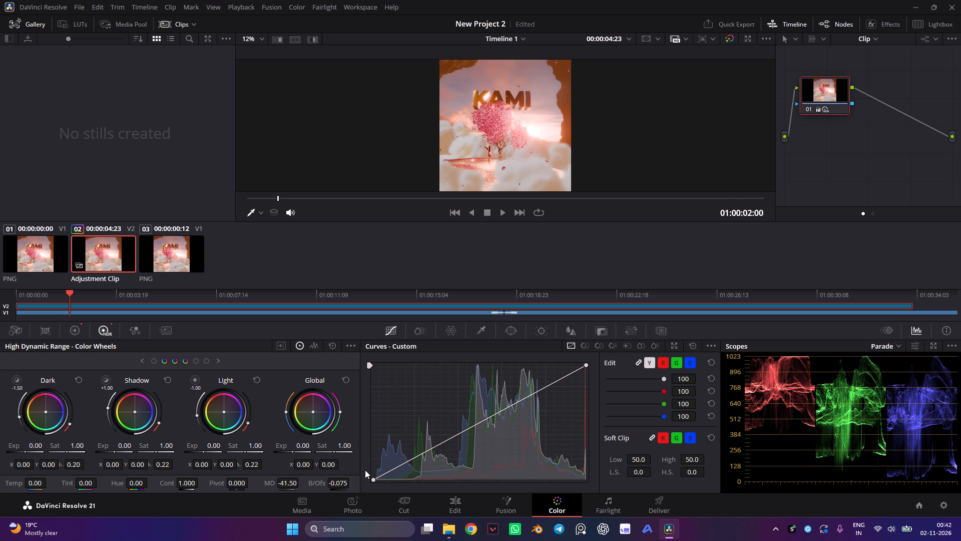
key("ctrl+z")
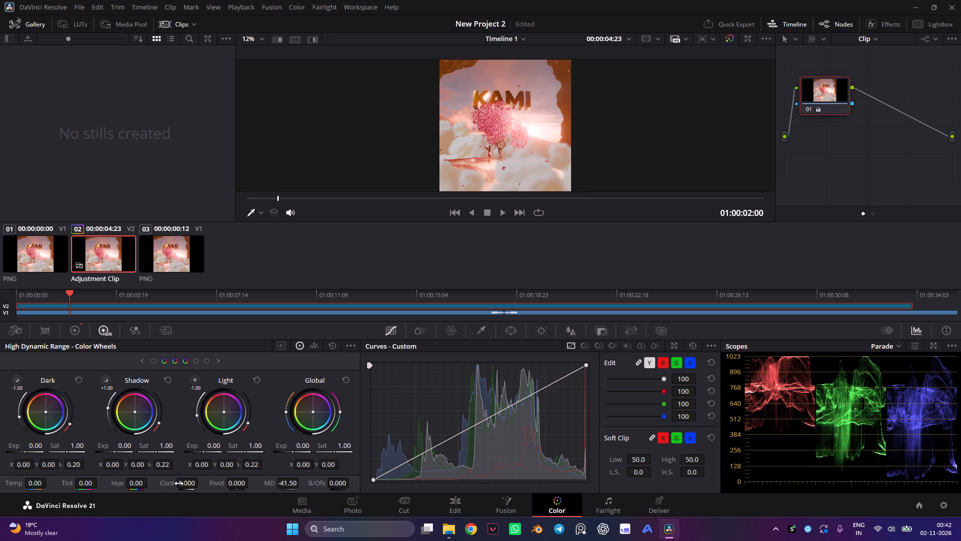
Set the adjustment clip's HDR contrast to 1.010.
left_click(185, 483)
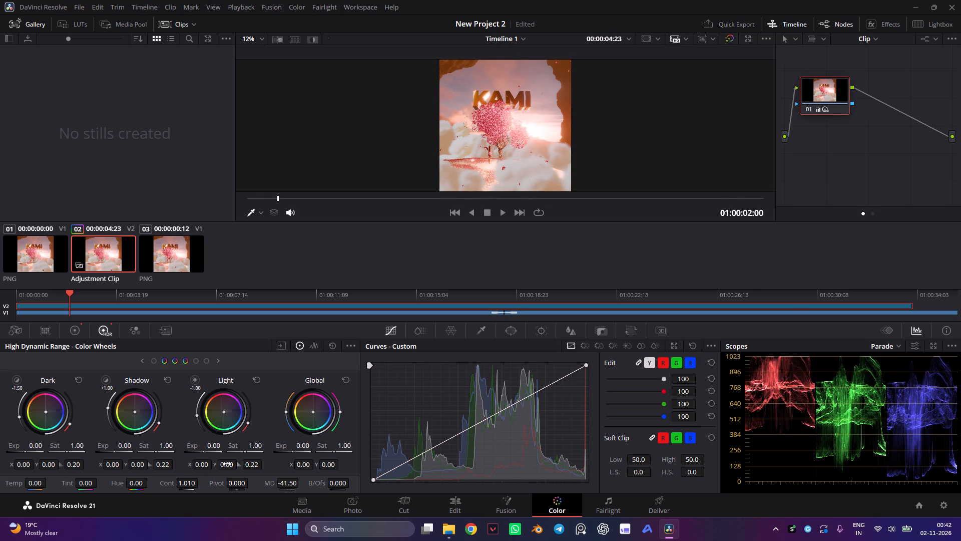
Undo the adjustment clip's contrast change and its last midtone detail change.
key("ctrl+z")
key("ctrl+z")
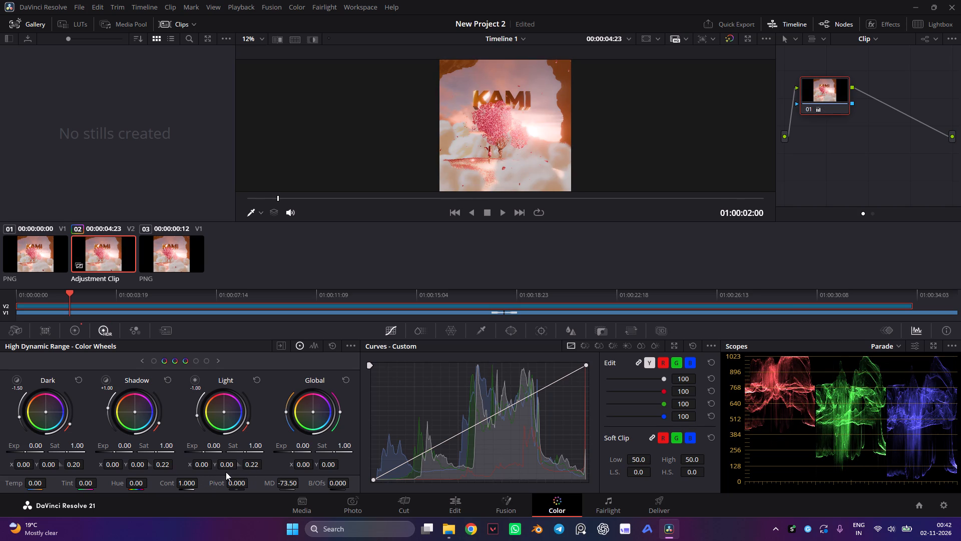
key("ctrl+z")
key("ctrl+shift+z")
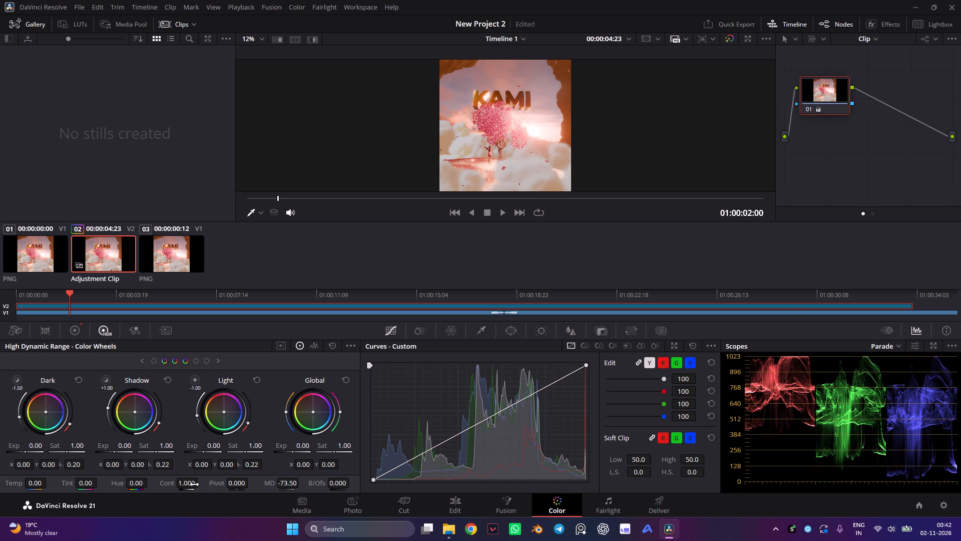
Set the adjustment clip's HDR contrast to 1.006.
left_click(193, 484)
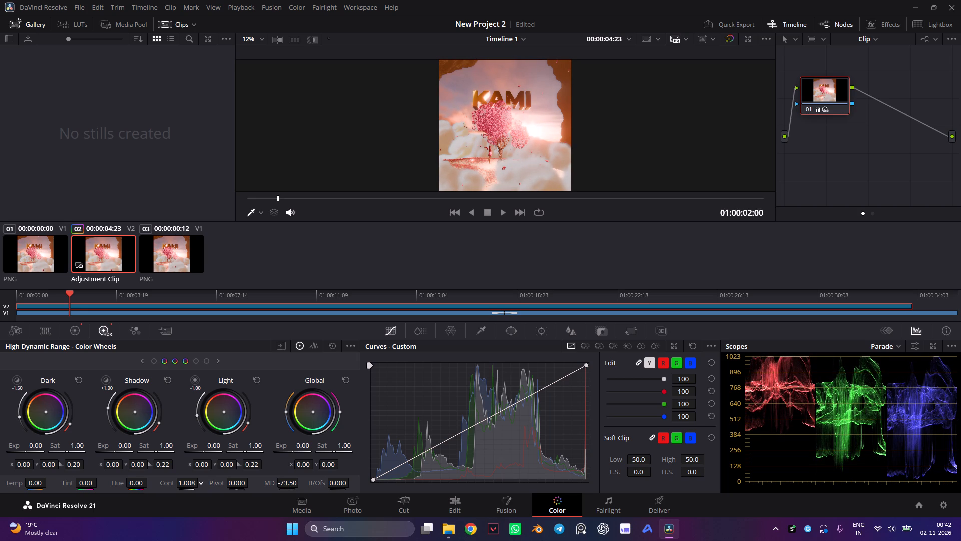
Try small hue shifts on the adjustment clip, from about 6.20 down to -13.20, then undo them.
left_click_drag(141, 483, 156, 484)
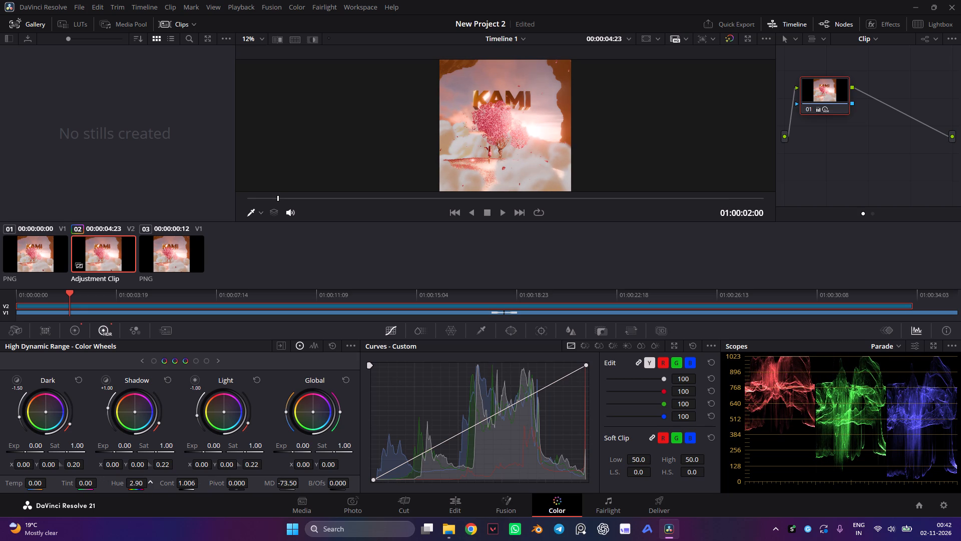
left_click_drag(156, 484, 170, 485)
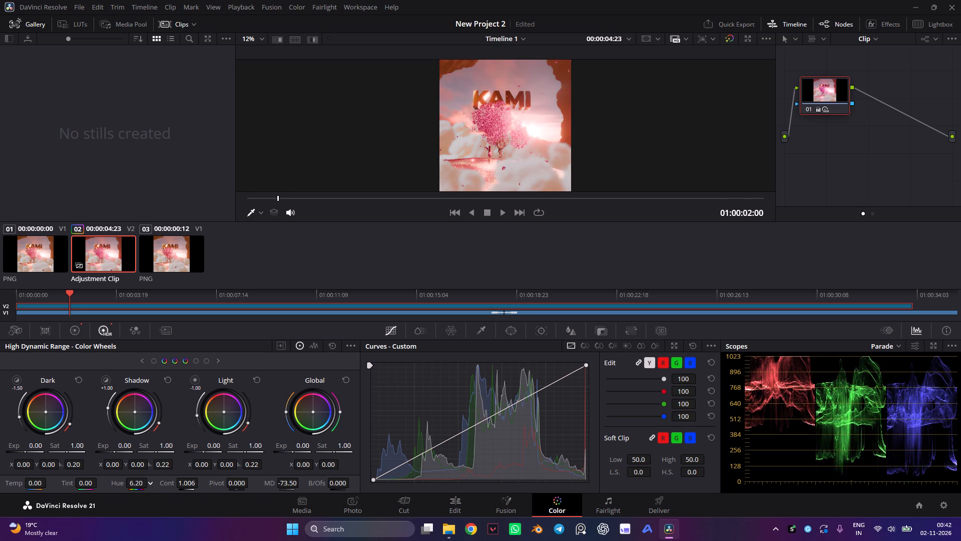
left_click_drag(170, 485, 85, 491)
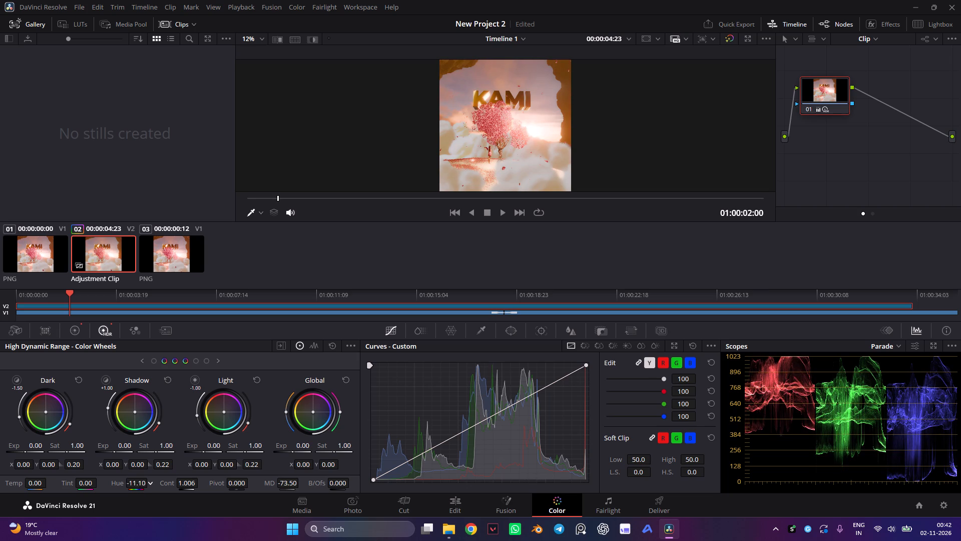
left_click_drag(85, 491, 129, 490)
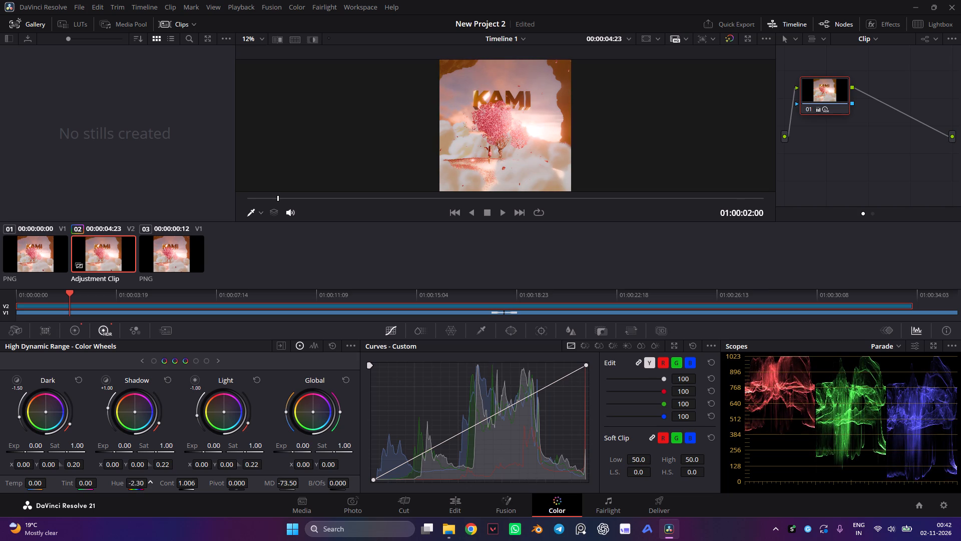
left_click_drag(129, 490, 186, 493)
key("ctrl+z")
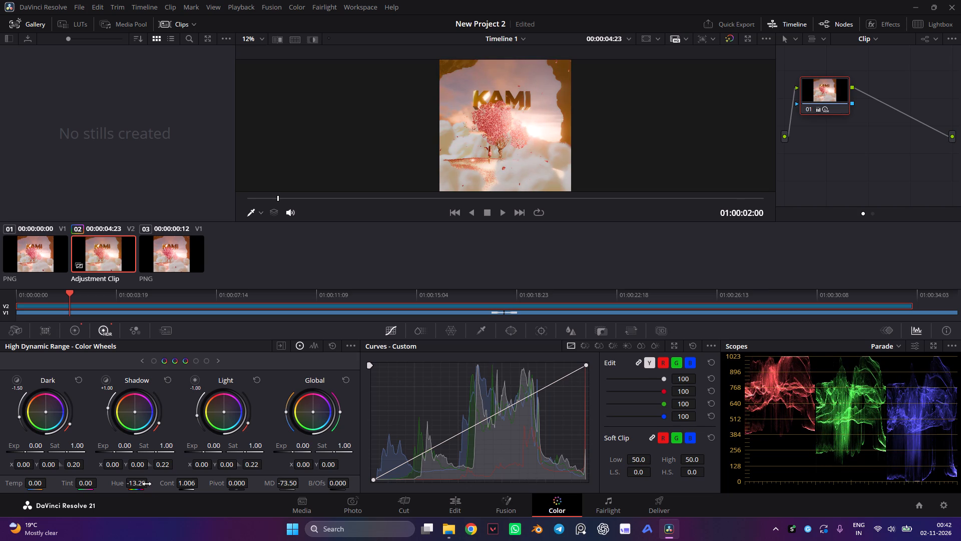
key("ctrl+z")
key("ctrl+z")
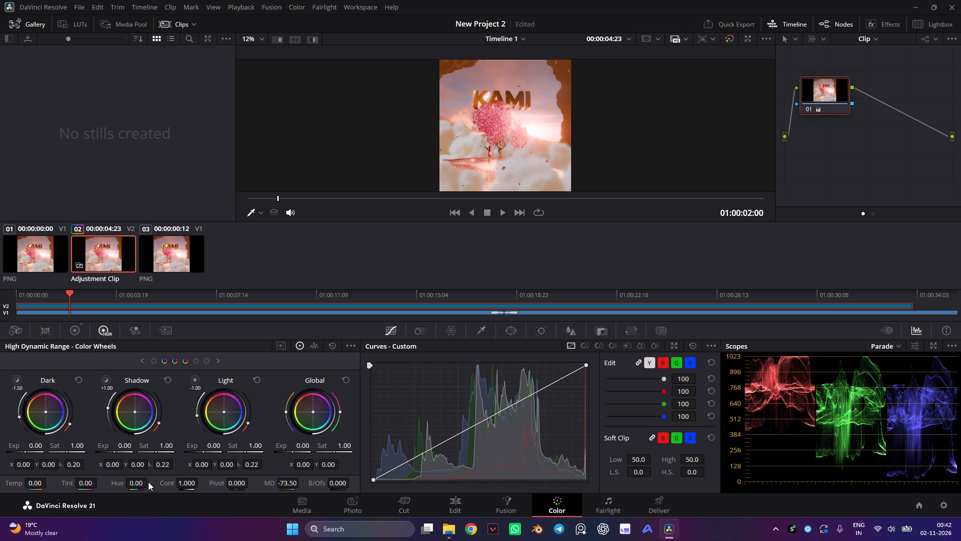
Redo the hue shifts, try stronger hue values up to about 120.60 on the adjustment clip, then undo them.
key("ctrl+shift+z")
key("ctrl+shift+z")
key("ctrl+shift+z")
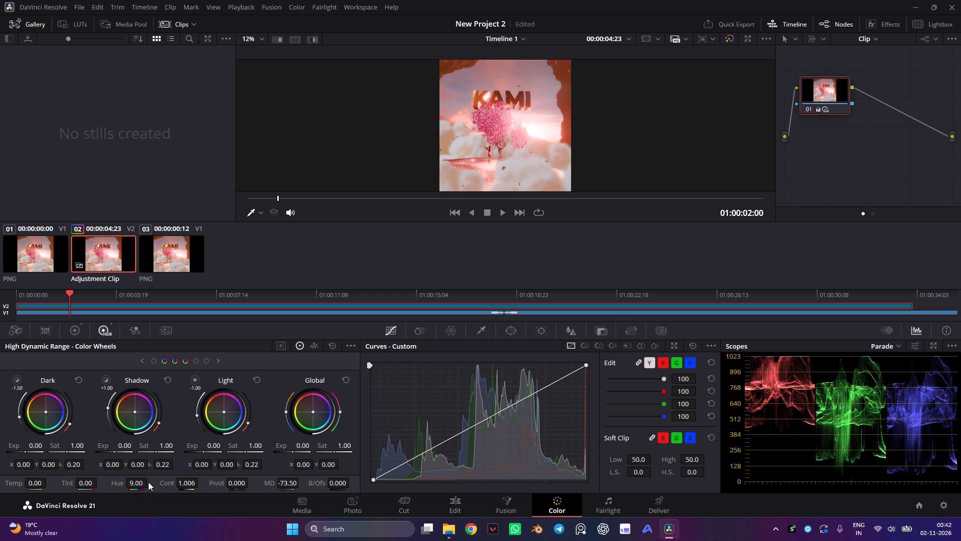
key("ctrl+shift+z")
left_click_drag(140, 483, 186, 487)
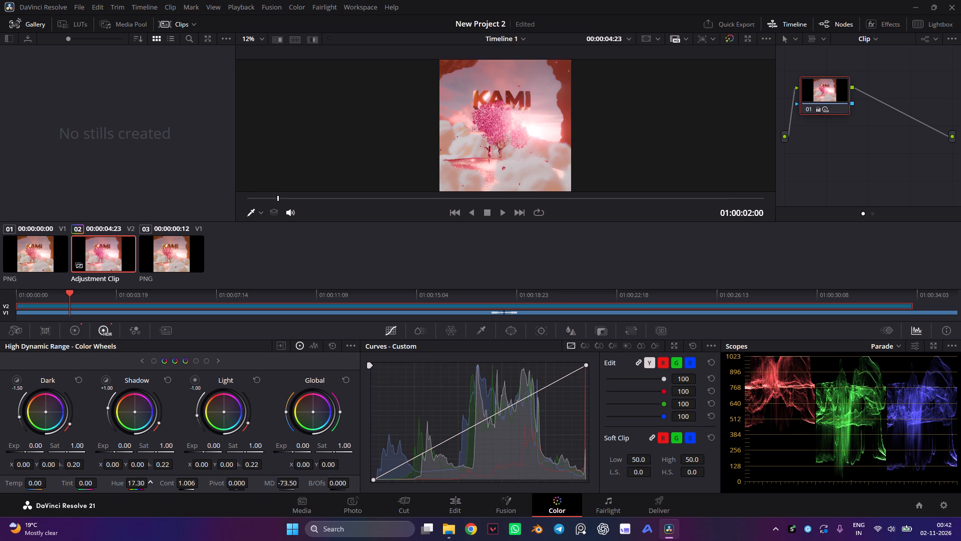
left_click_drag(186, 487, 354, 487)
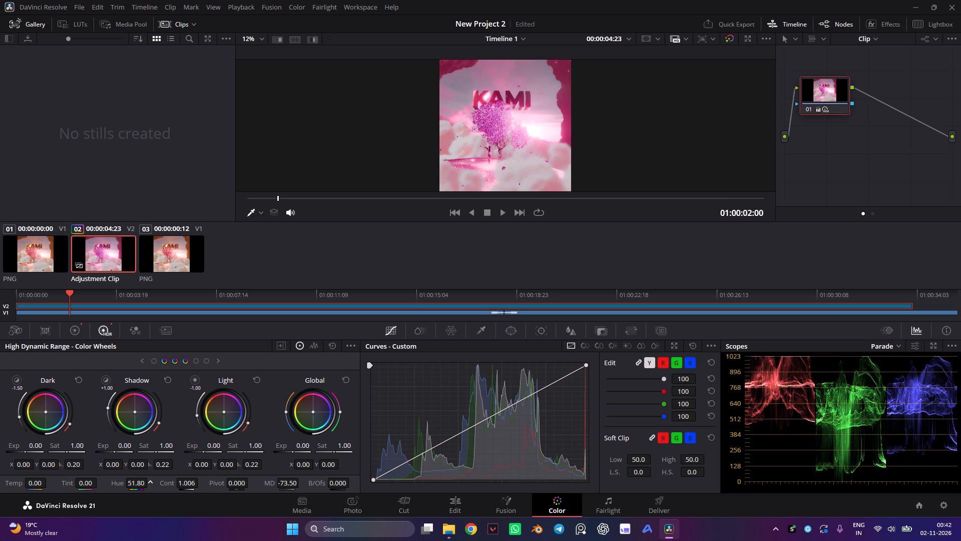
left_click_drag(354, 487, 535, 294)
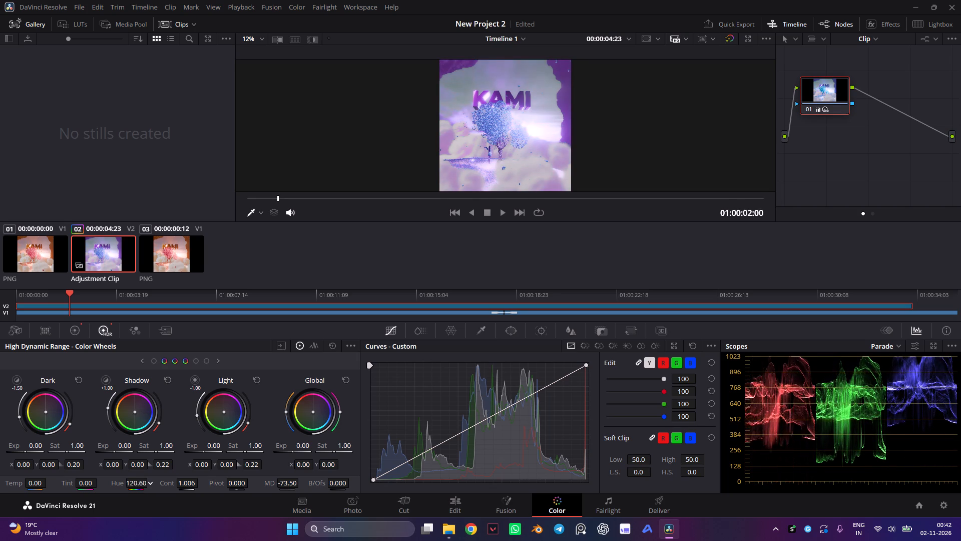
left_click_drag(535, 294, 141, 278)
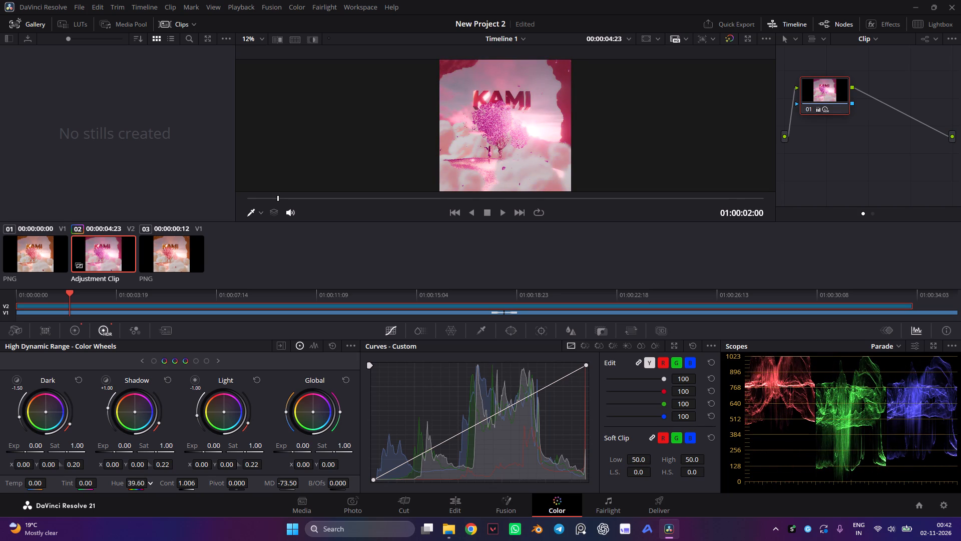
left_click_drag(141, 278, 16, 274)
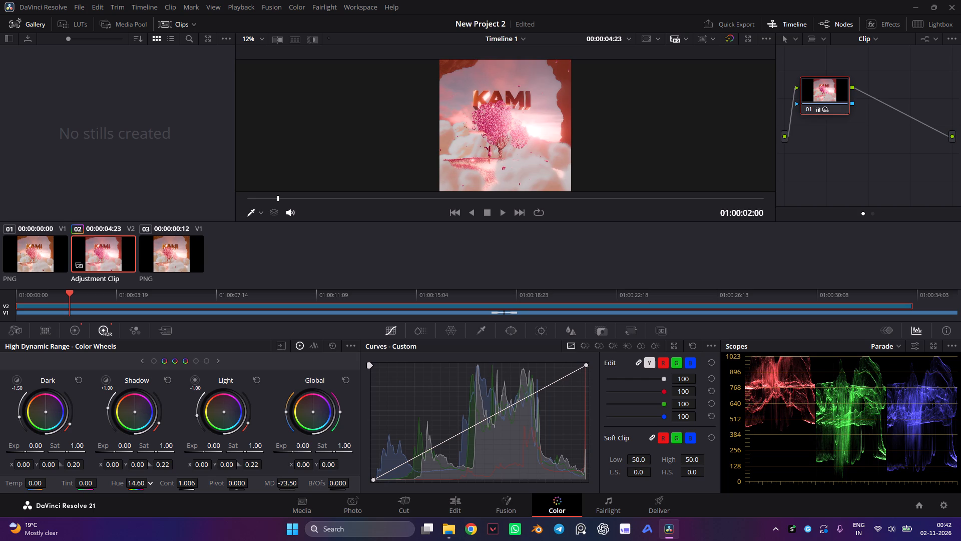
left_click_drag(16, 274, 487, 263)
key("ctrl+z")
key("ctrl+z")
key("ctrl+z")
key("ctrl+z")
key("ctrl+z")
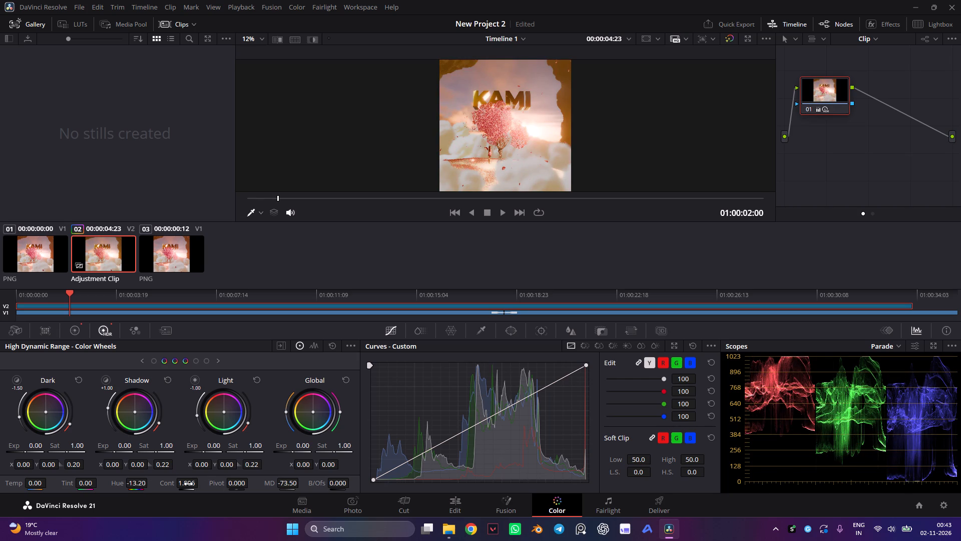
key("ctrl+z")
Set the adjustment clip's HDR hue to about 1.20.
left_click_drag(142, 483, 144, 483)
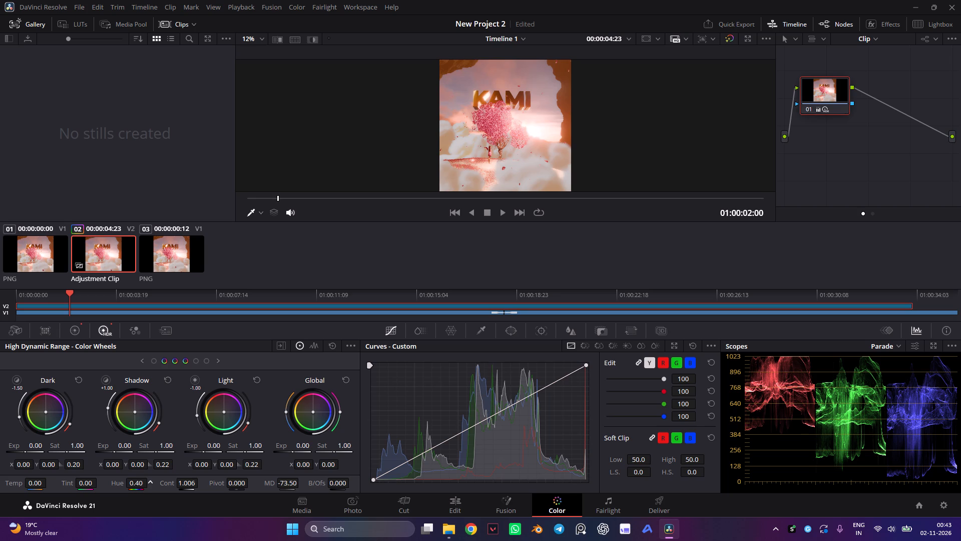
left_click_drag(144, 483, 148, 483)
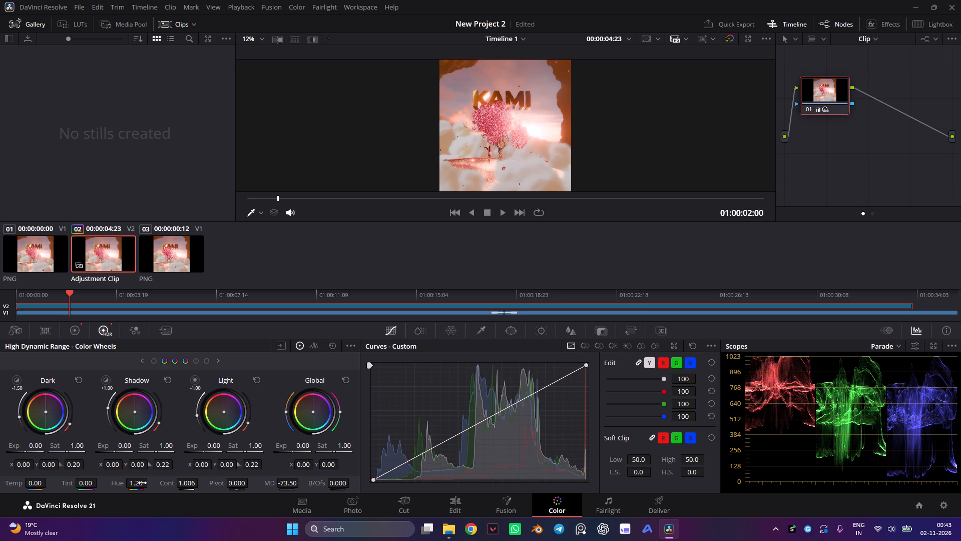
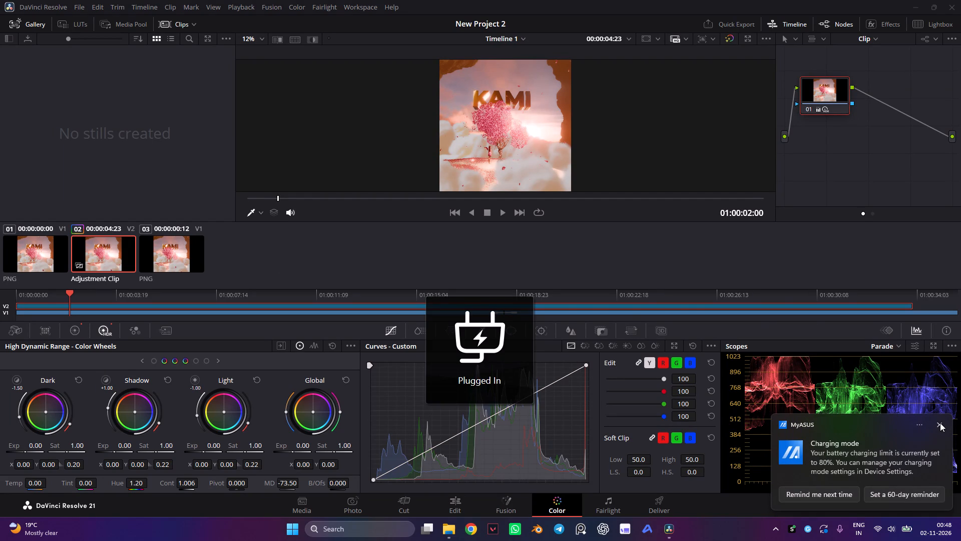
Dismiss the MyASUS charging mode notification.
left_click(940, 422)
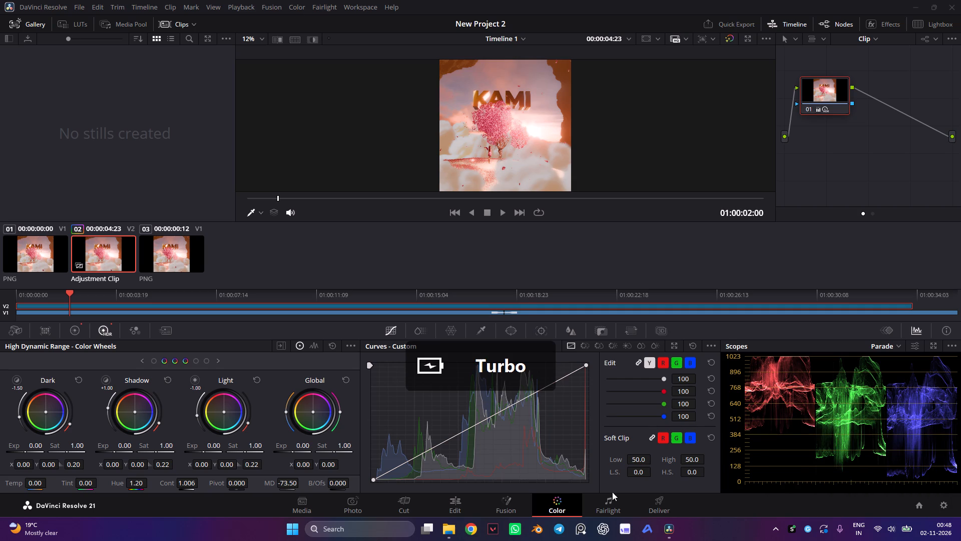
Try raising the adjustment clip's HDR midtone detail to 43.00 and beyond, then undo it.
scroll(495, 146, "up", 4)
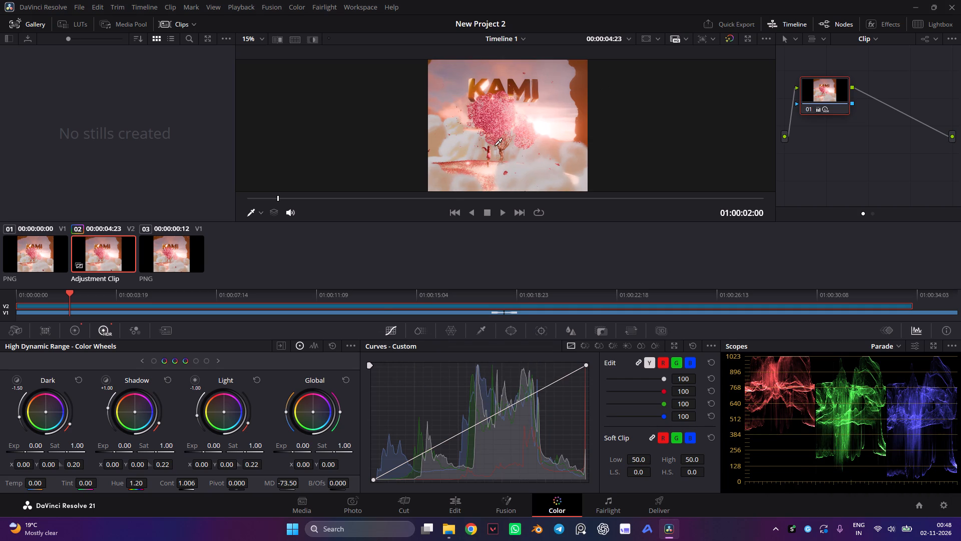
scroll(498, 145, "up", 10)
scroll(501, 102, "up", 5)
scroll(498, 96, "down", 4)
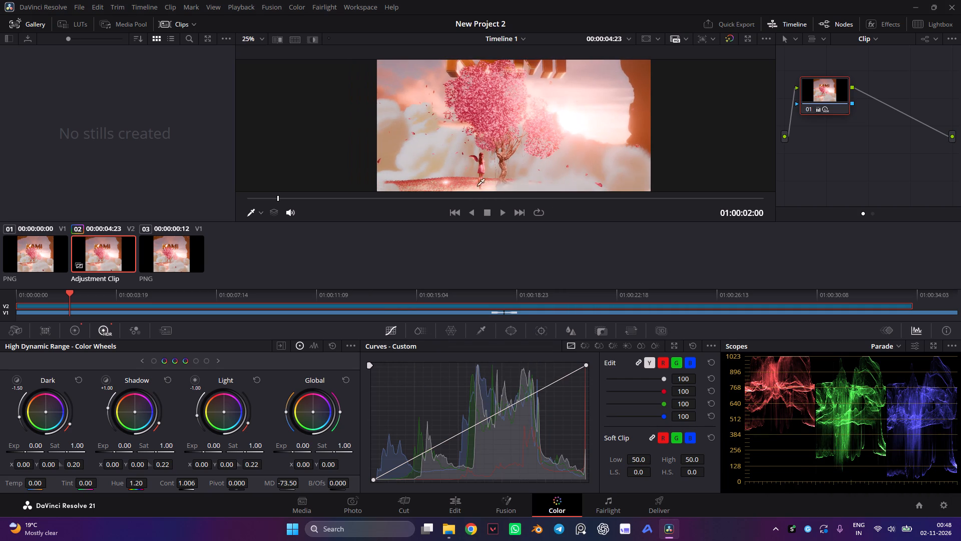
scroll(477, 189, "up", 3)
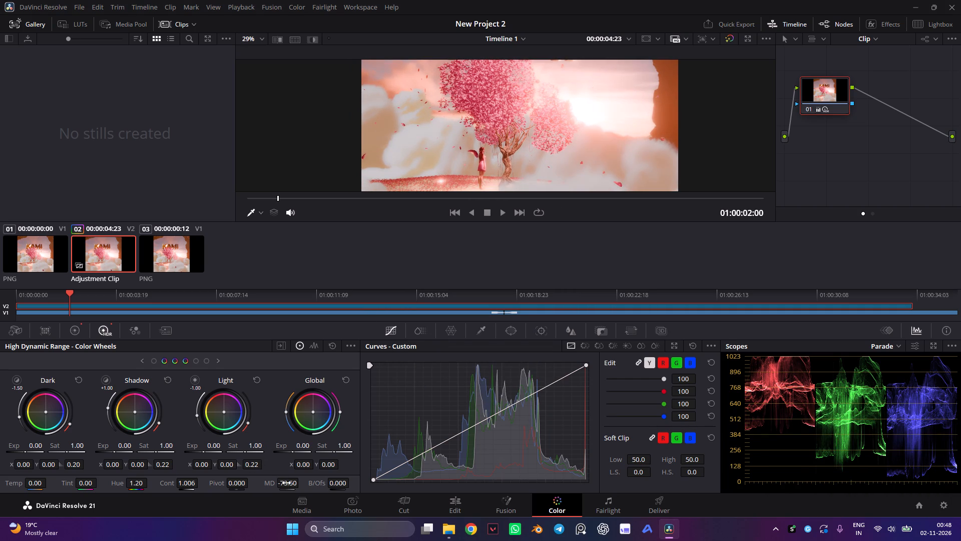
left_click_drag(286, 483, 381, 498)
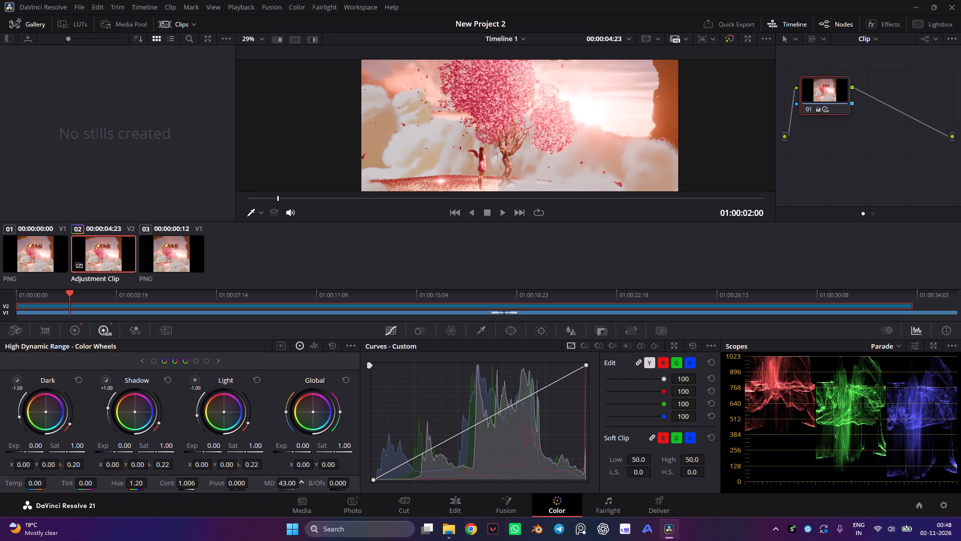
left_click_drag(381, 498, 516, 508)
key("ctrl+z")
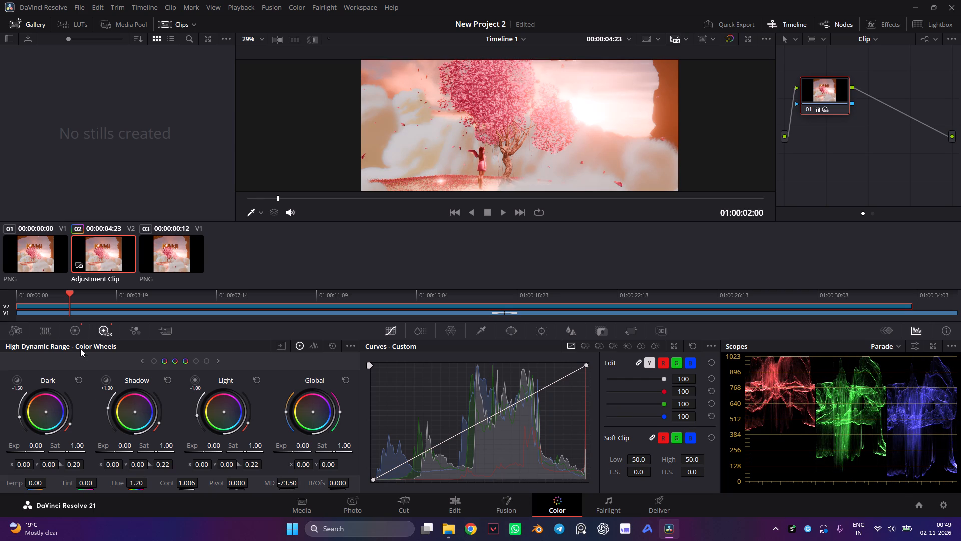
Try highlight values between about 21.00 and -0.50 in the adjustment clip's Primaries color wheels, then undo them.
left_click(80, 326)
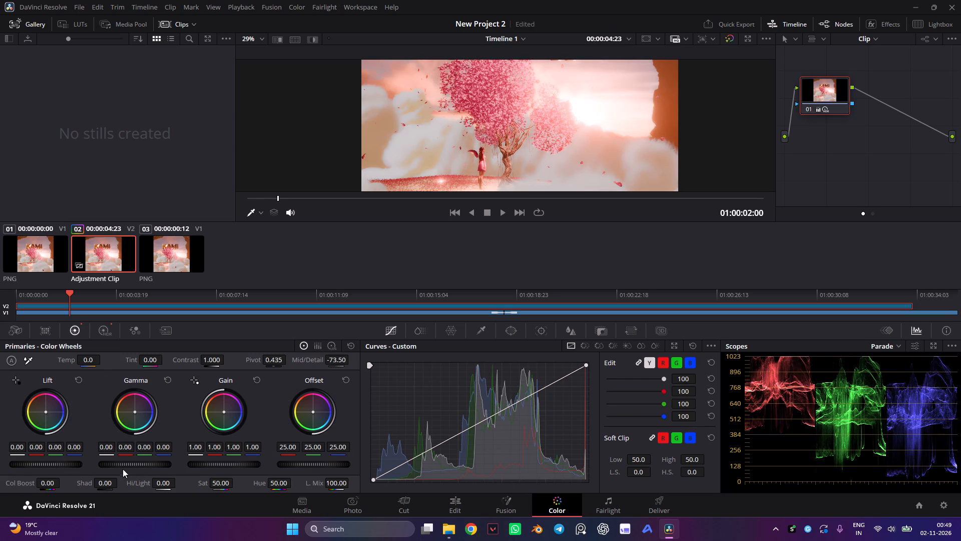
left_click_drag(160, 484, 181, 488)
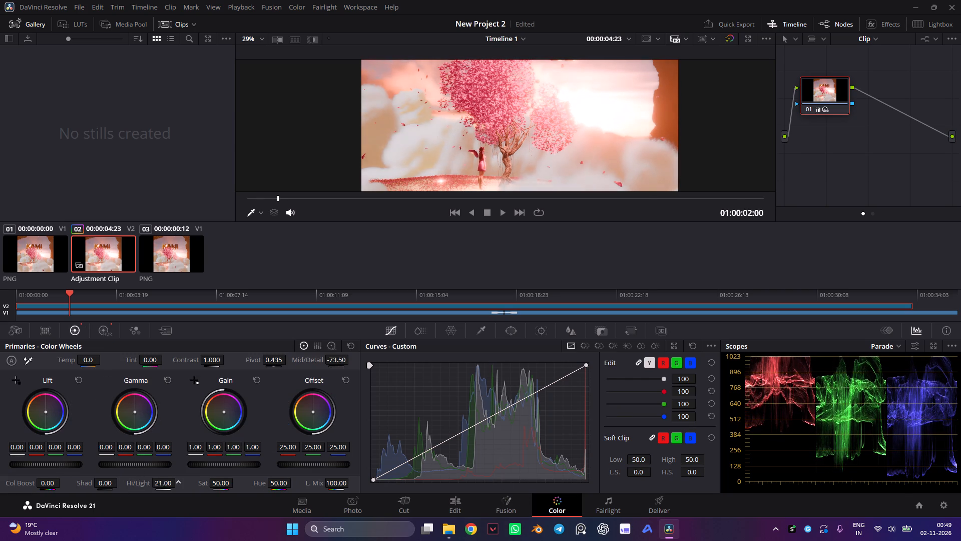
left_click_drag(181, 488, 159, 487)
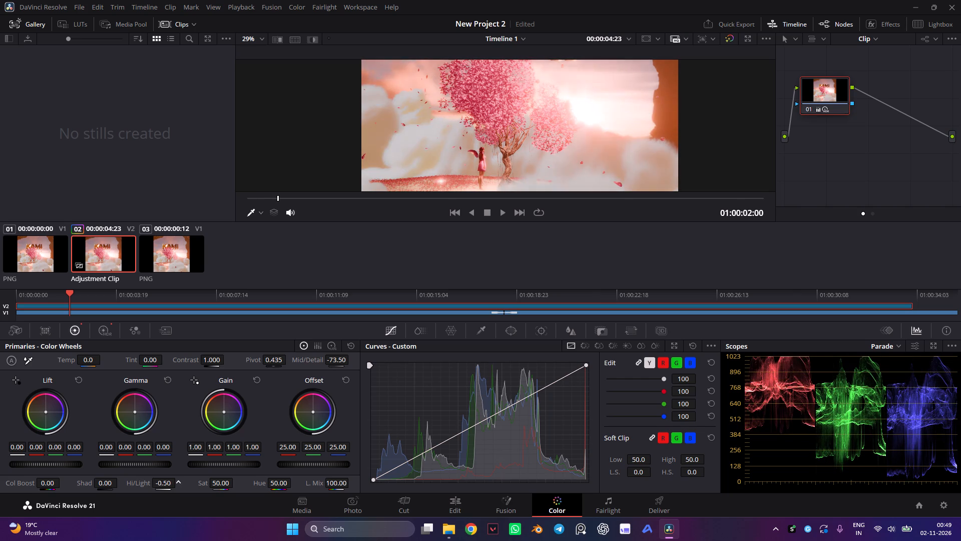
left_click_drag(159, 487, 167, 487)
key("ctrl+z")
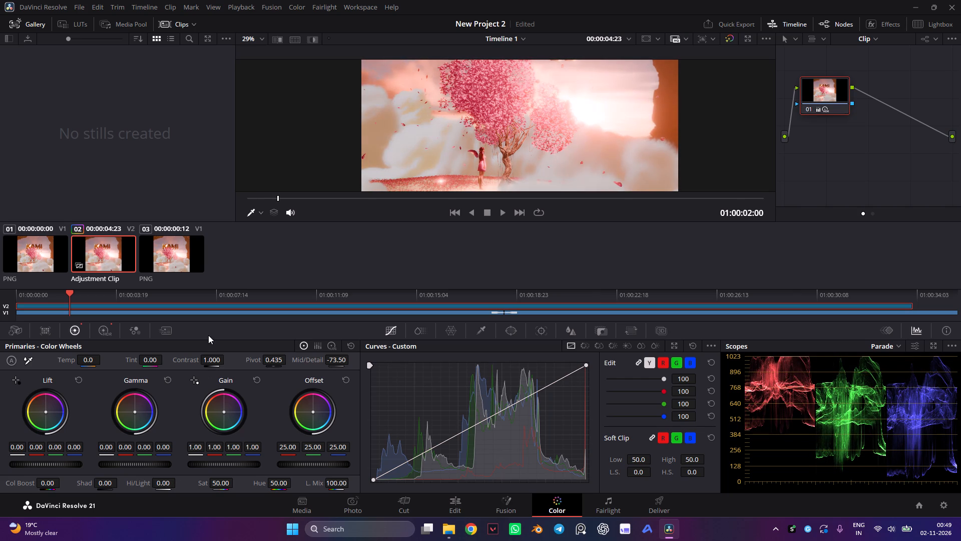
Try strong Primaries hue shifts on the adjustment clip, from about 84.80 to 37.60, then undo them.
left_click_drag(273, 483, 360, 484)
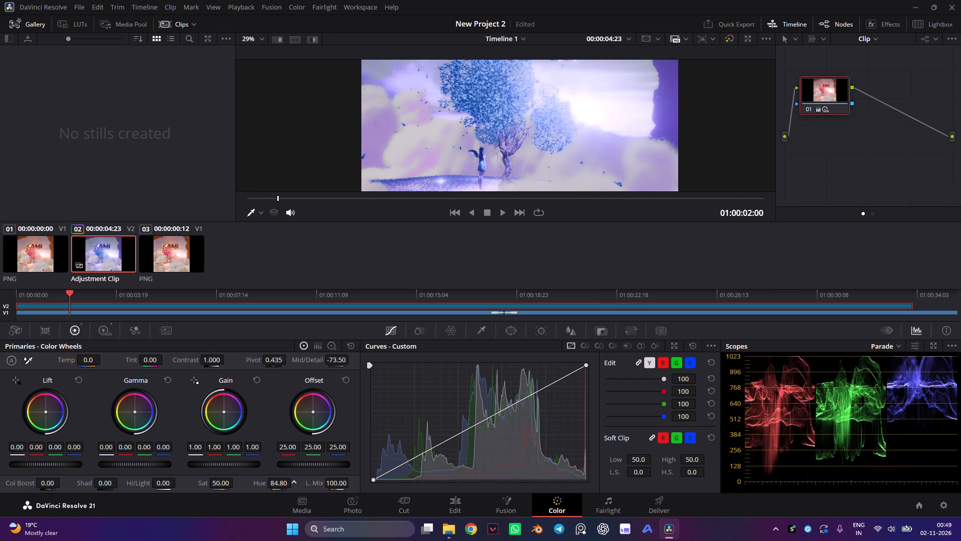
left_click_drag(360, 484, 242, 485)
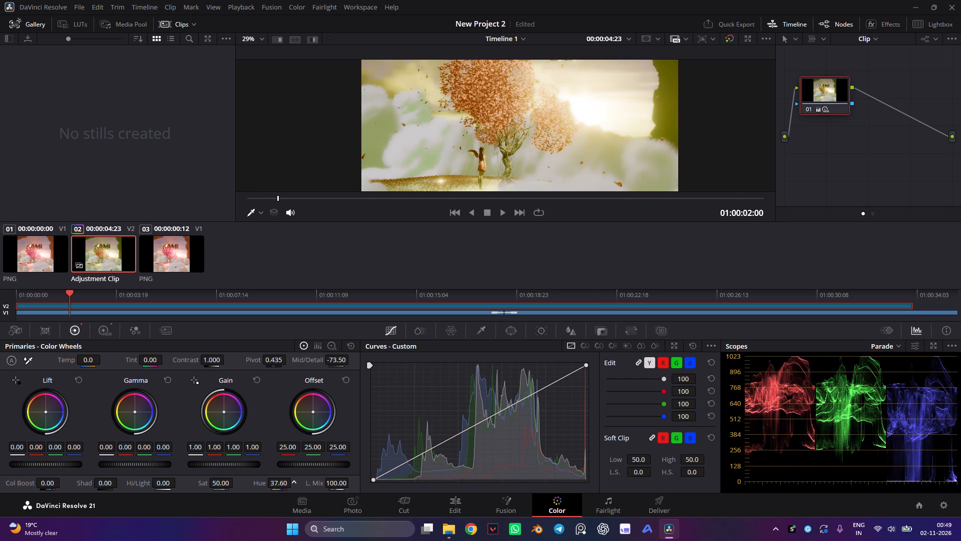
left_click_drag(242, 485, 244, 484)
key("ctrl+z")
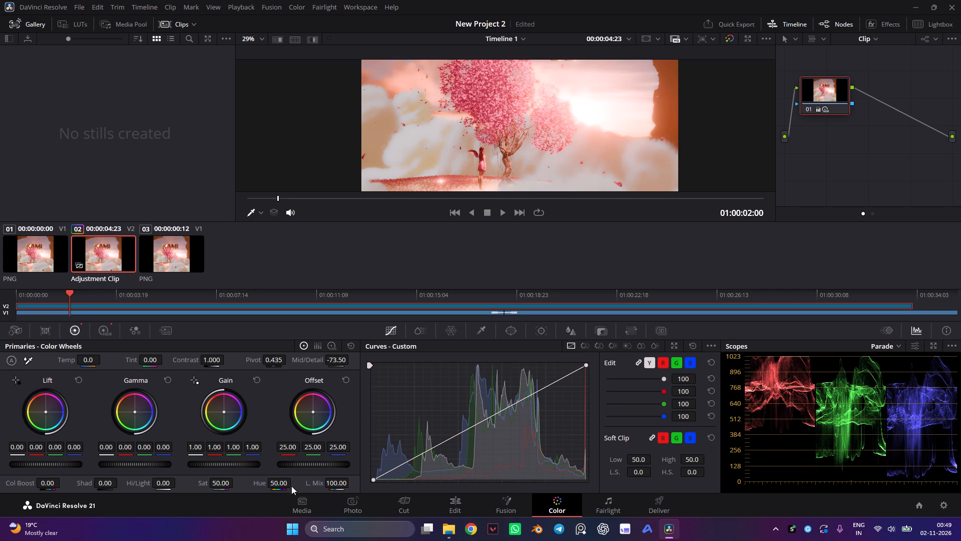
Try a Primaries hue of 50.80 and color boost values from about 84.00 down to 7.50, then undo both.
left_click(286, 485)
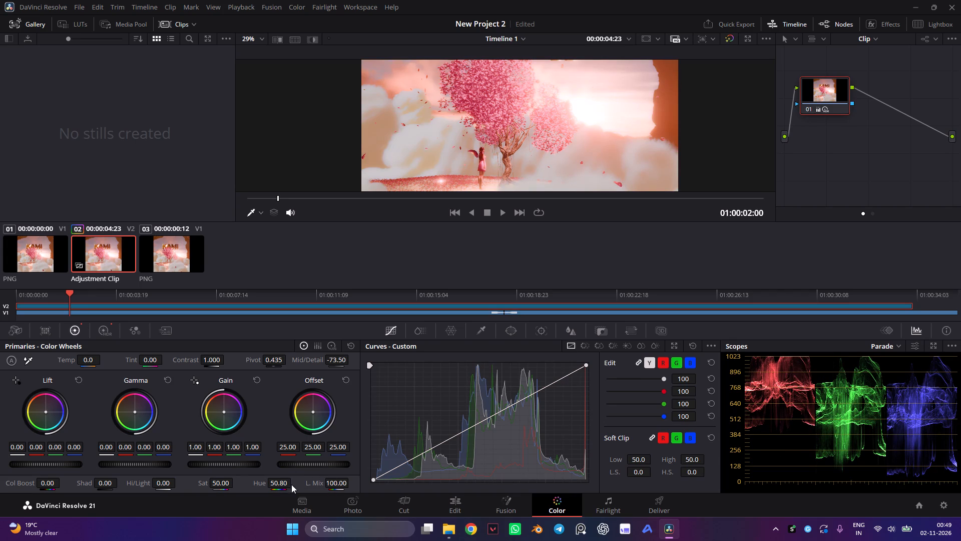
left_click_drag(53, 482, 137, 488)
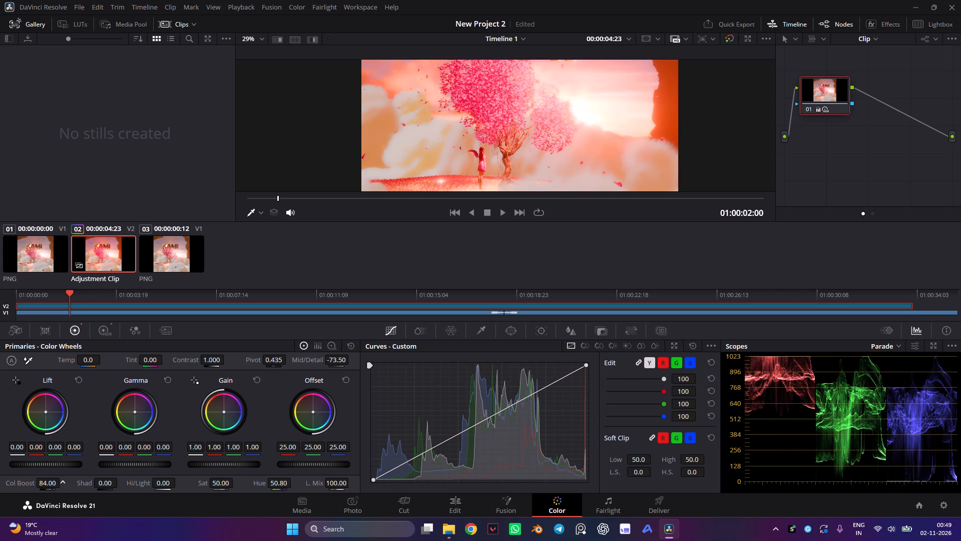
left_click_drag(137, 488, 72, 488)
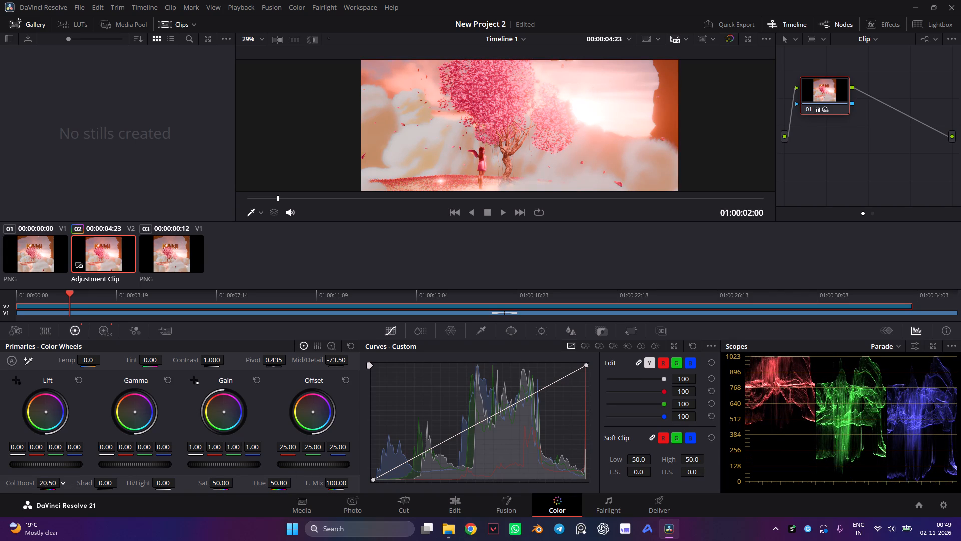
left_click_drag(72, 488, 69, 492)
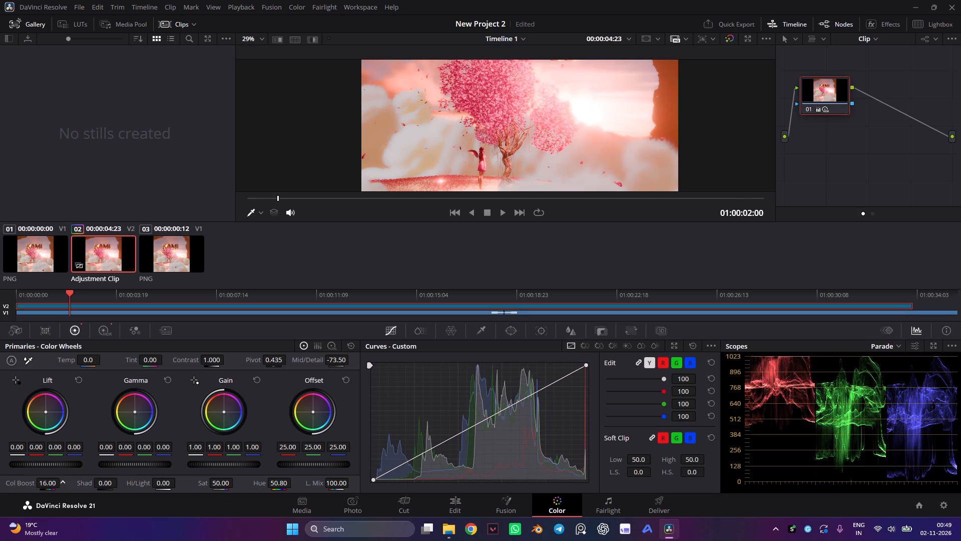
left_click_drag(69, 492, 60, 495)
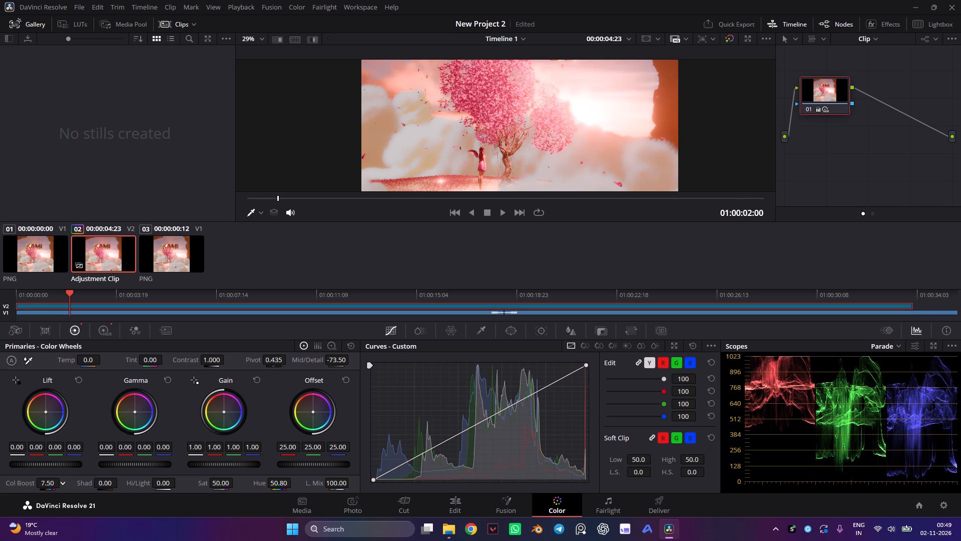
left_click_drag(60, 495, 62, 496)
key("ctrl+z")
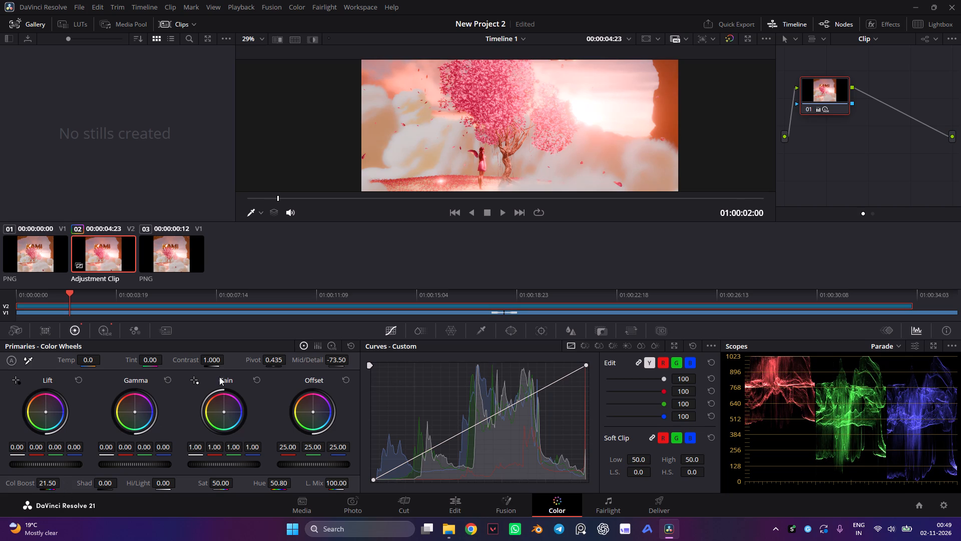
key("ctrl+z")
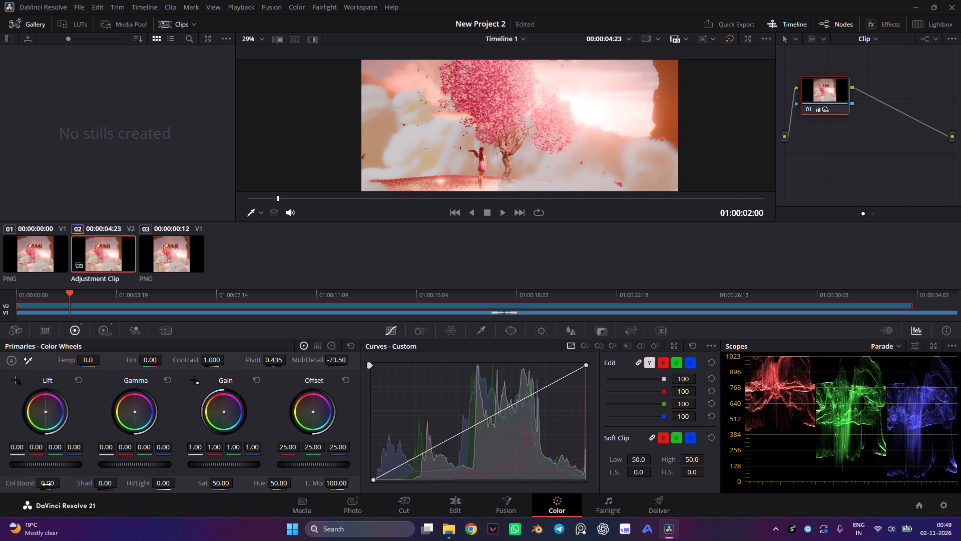
Set the adjustment clip's Primaries color boost to 10.50.
left_click_drag(47, 485, 54, 486)
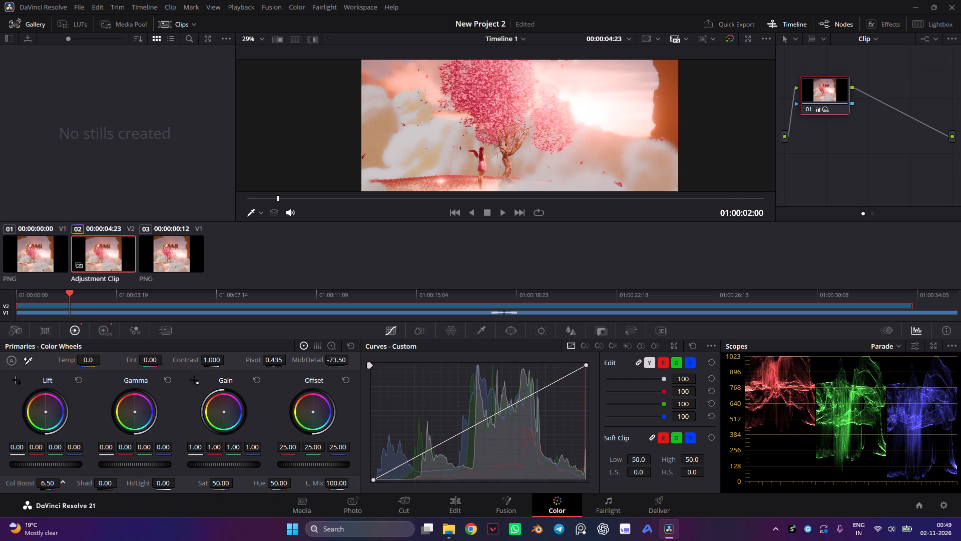
left_click_drag(54, 486, 54, 487)
left_click(52, 483)
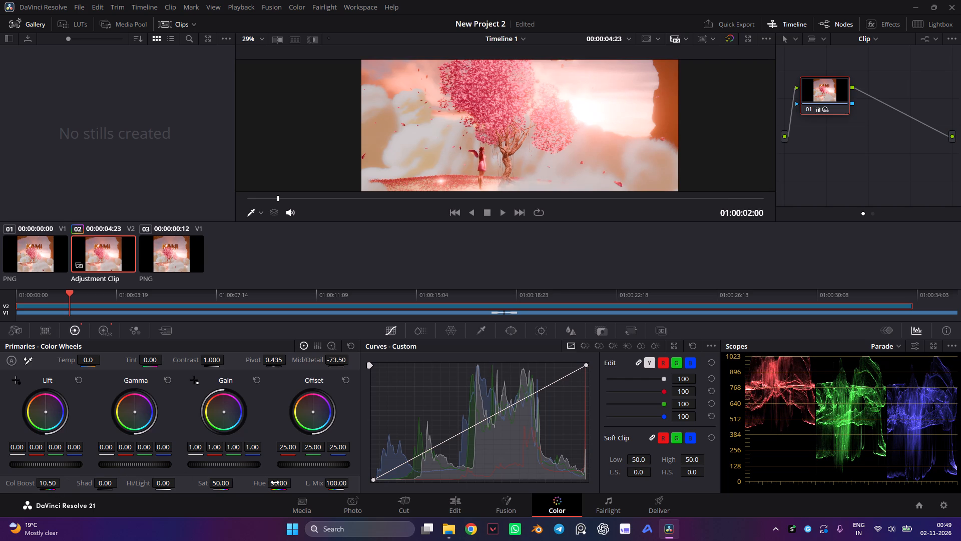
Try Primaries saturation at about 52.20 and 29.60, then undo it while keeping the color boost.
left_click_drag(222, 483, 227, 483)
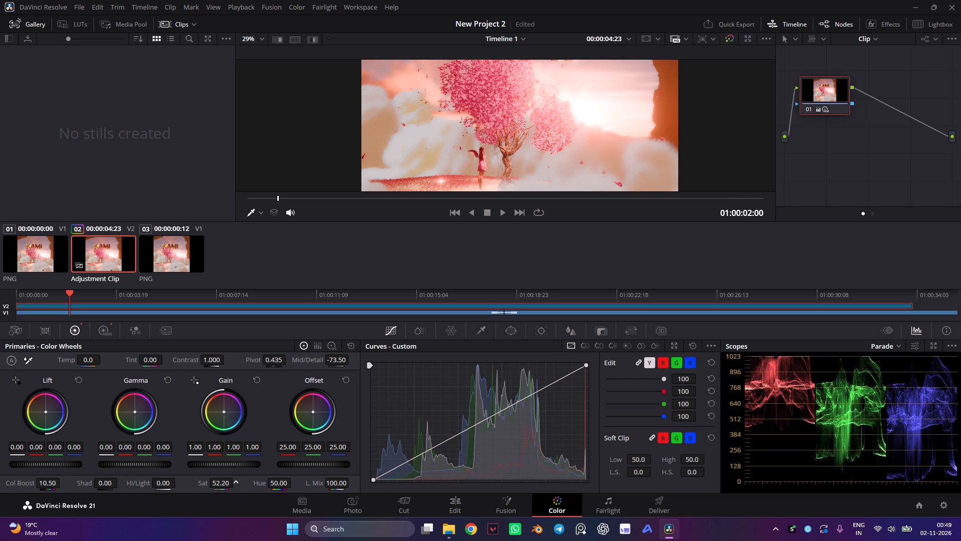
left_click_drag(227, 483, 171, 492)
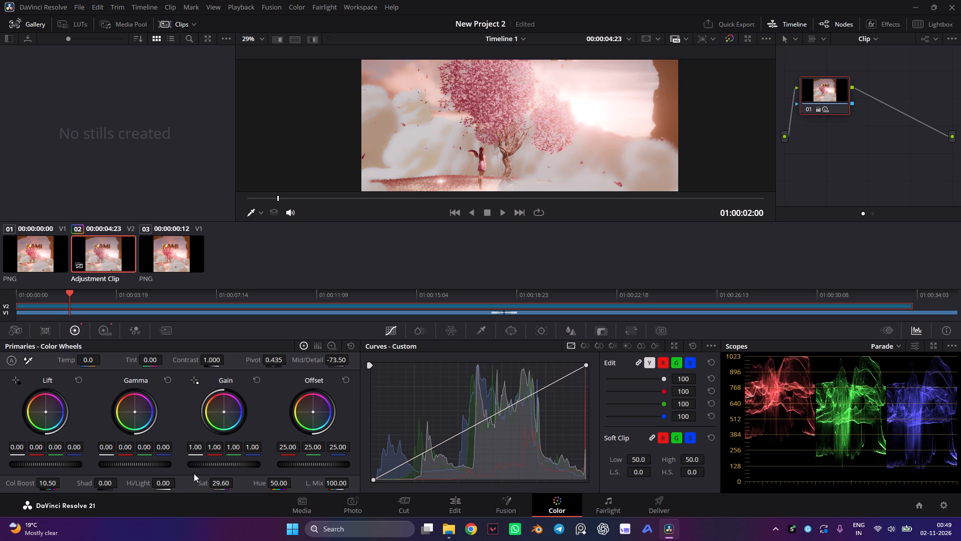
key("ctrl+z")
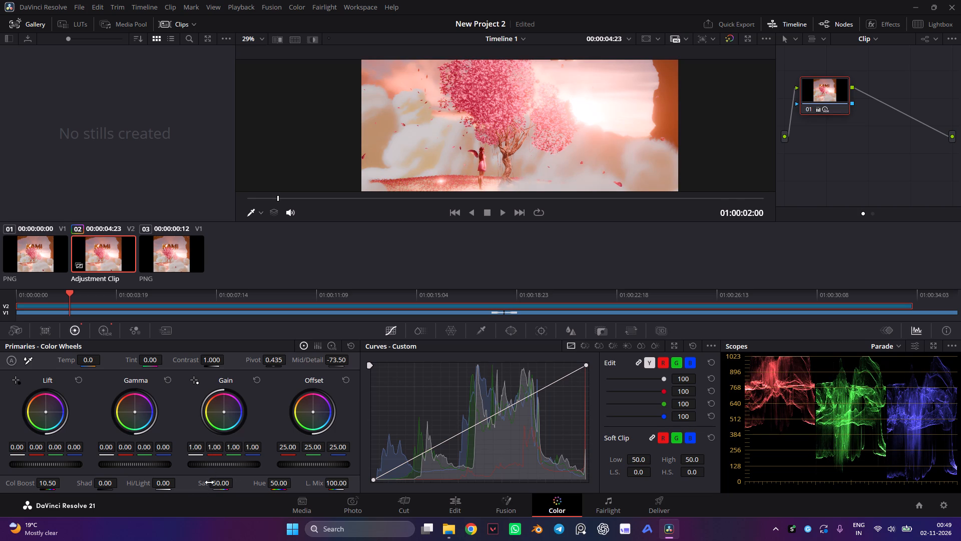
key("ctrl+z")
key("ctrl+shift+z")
Try Primaries contrast values between about 0.492 and 1.022 on the adjustment clip and settle on 1.002.
left_click_drag(214, 362, 223, 362)
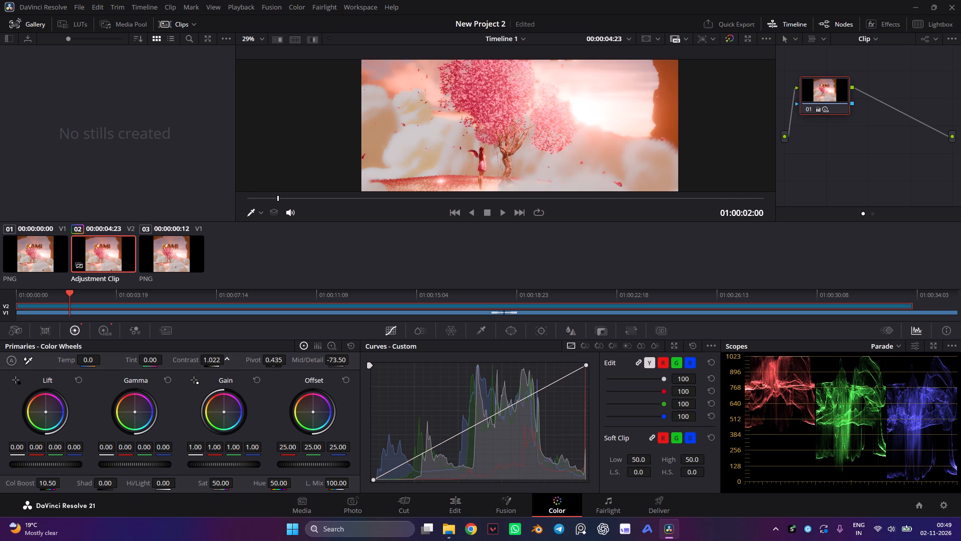
left_click_drag(223, 362, 87, 381)
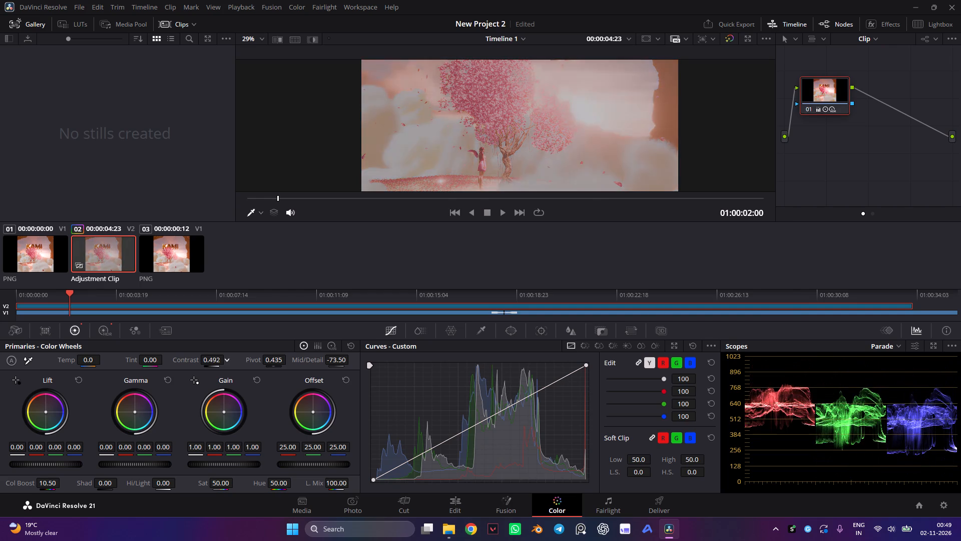
left_click_drag(87, 381, 169, 371)
key("ctrl+z")
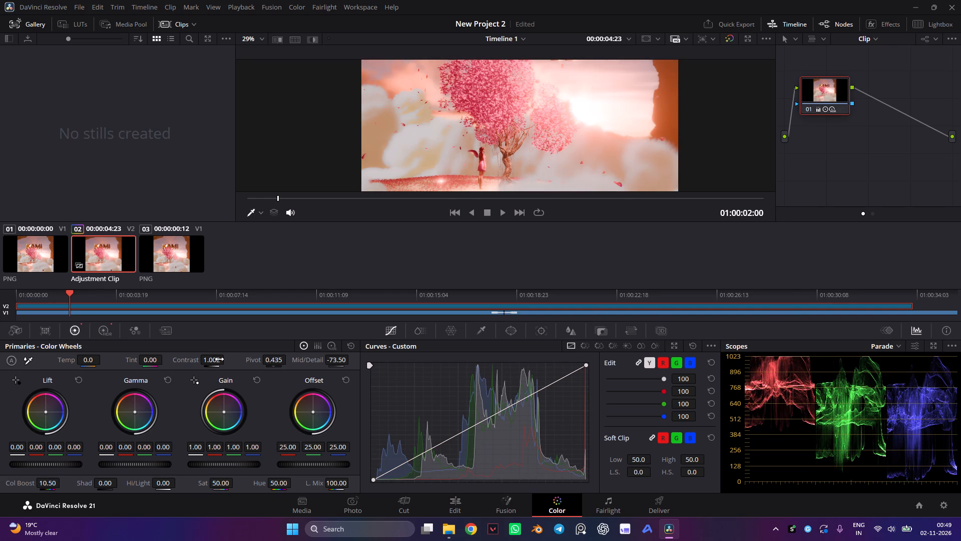
left_click_drag(214, 360, 197, 368)
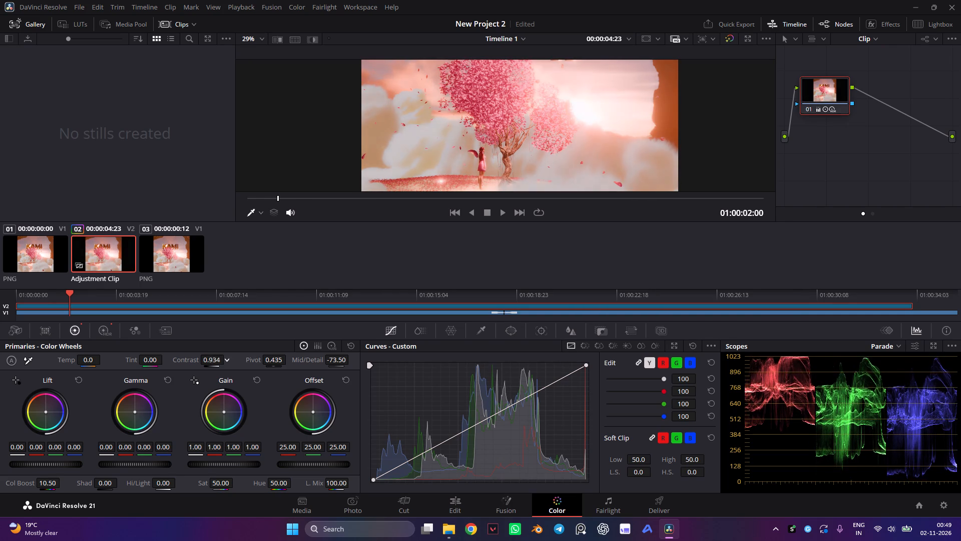
left_click_drag(197, 368, 369, 261)
key("ctrl+z")
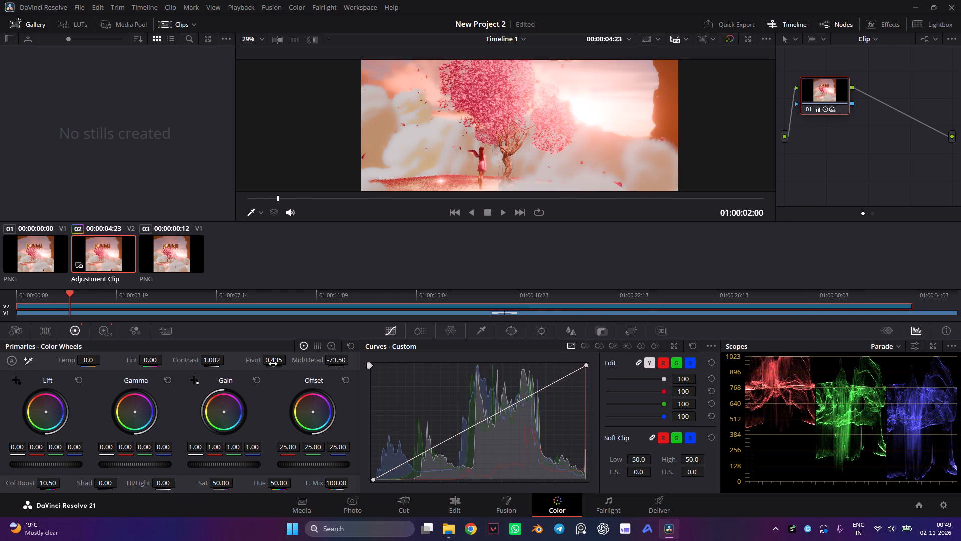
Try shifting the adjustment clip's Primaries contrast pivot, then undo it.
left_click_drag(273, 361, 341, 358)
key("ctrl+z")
Look over the HDR wheels and the Motion Effects settings, then open the RGB Mixer.
left_click(107, 327)
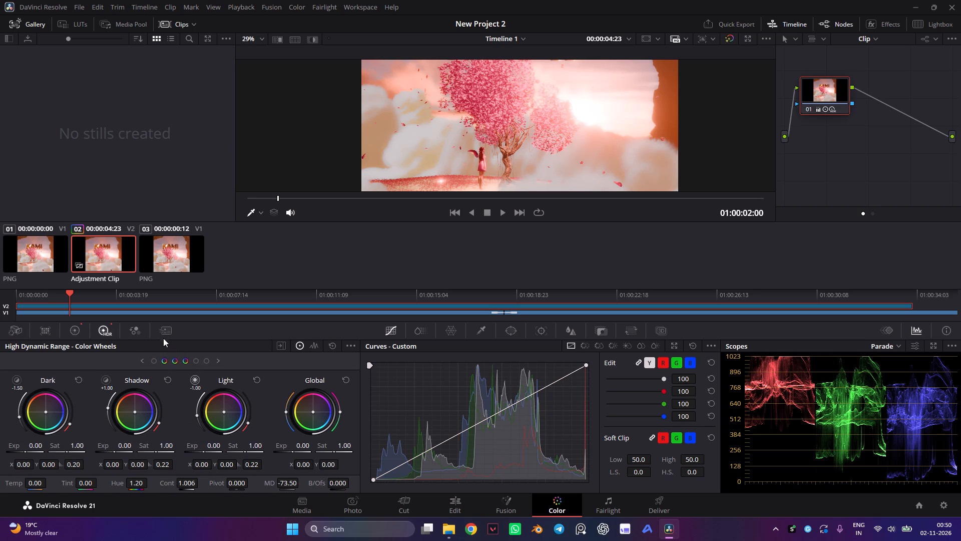
left_click(170, 327)
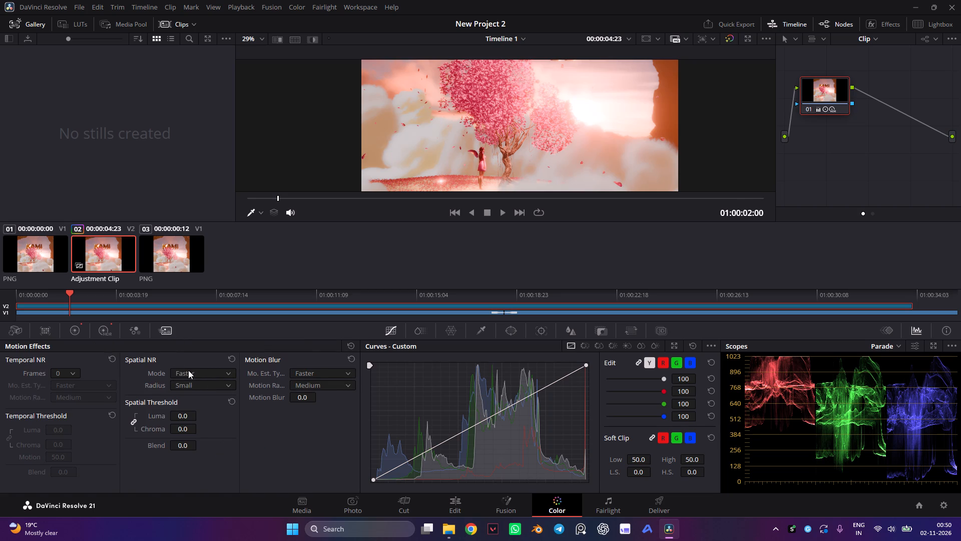
left_click(138, 333)
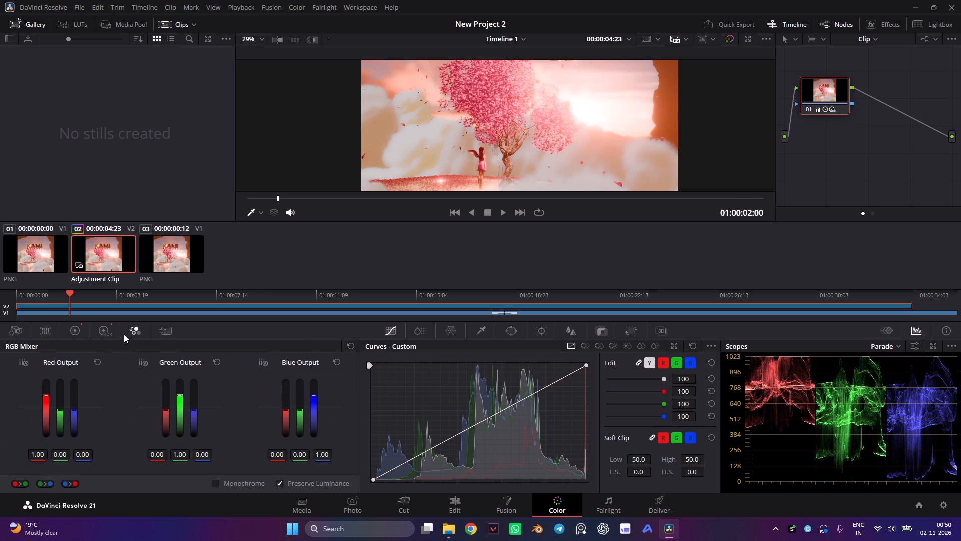
Look over the Color Match and Camera Raw palettes, and inspect the adjustment clip's image and audio settings in Fusion.
left_click(37, 335)
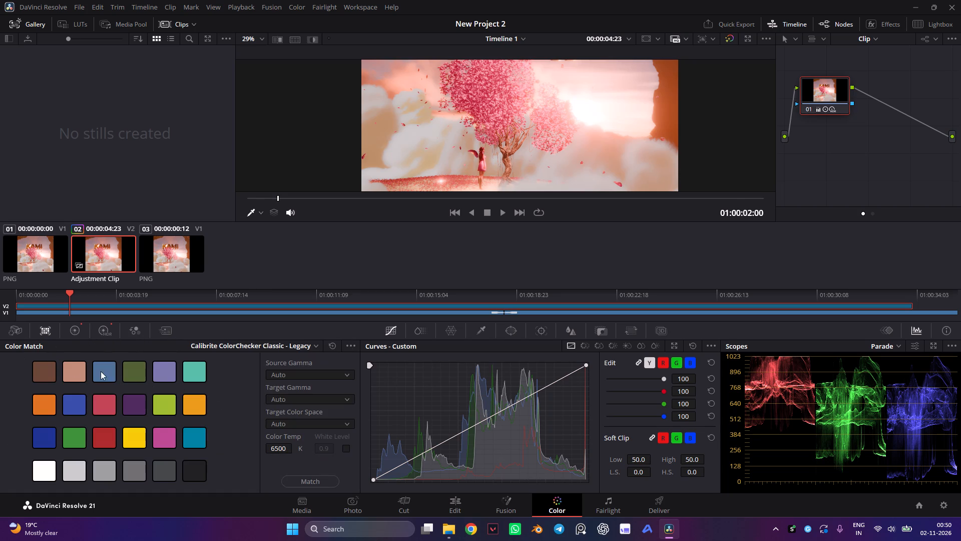
left_click(18, 331)
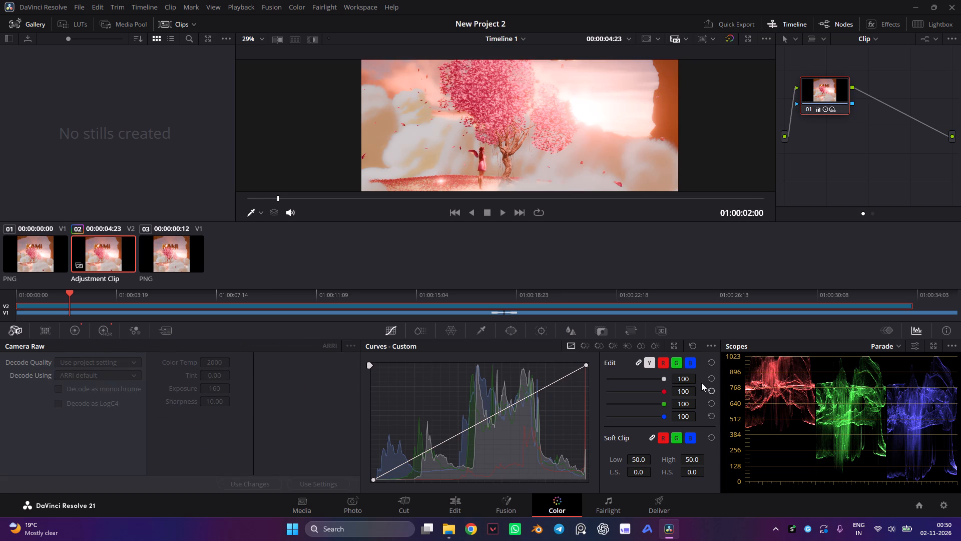
left_click(519, 499)
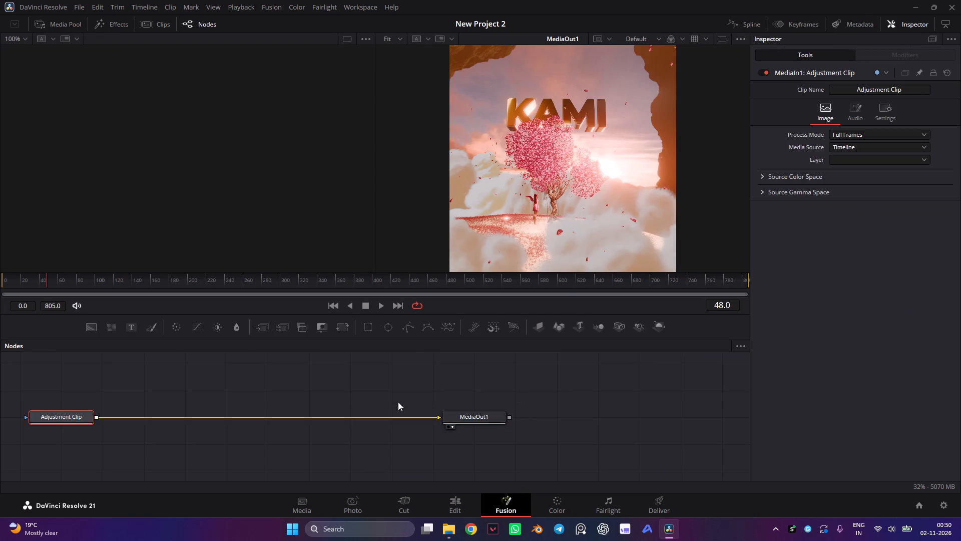
left_click(862, 112)
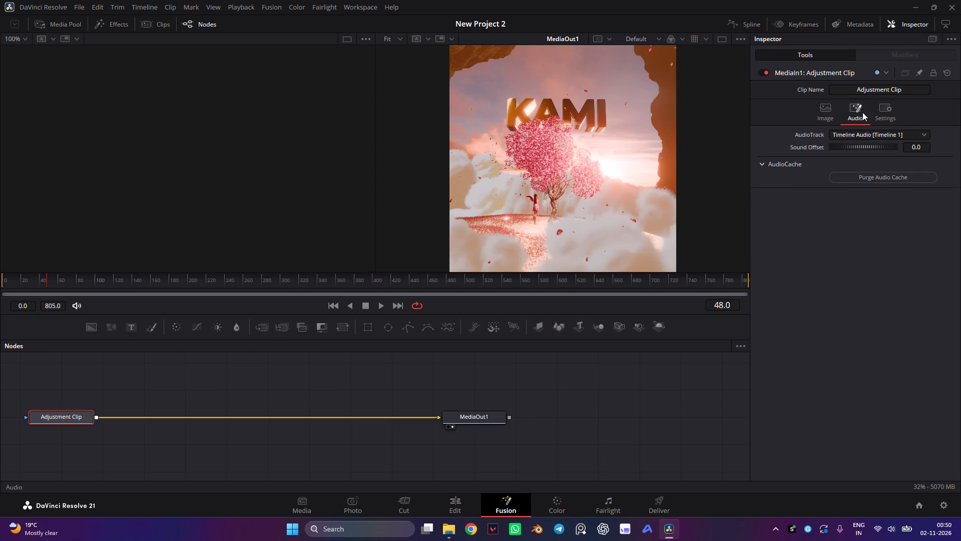
left_click(832, 110)
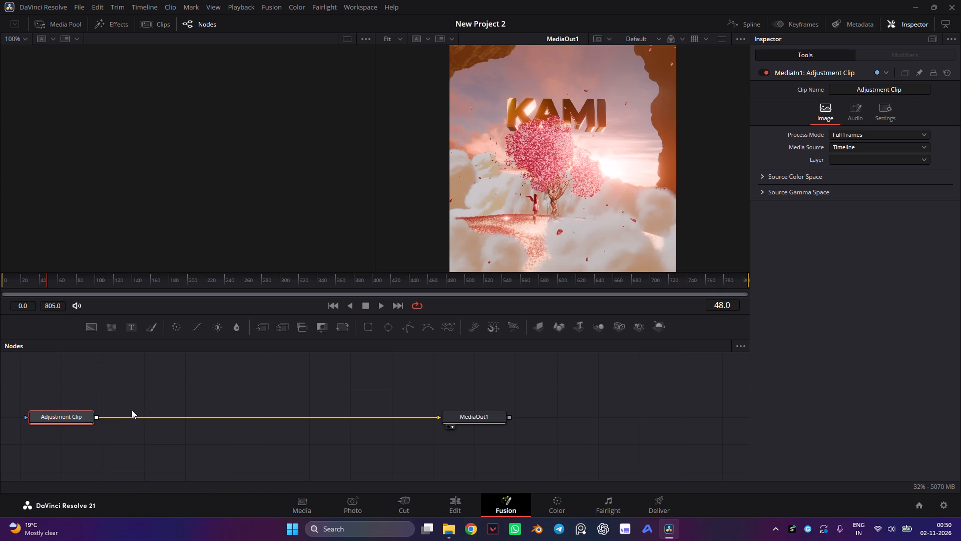
left_click(204, 423)
Look through the Fairlight, Photo, Media and Cut pages, ending on the Edit page with Timeline 1.
left_click(621, 506)
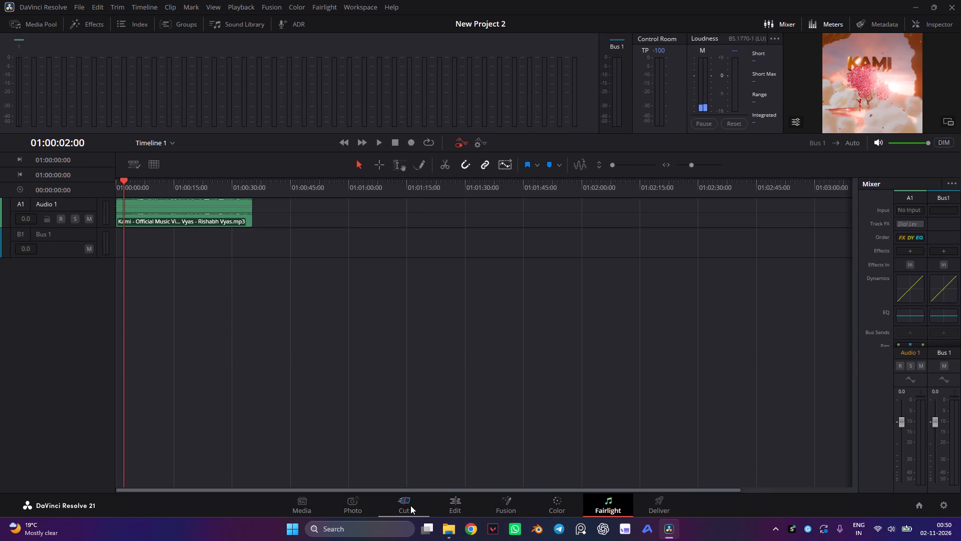
left_click(444, 504)
left_click(360, 509)
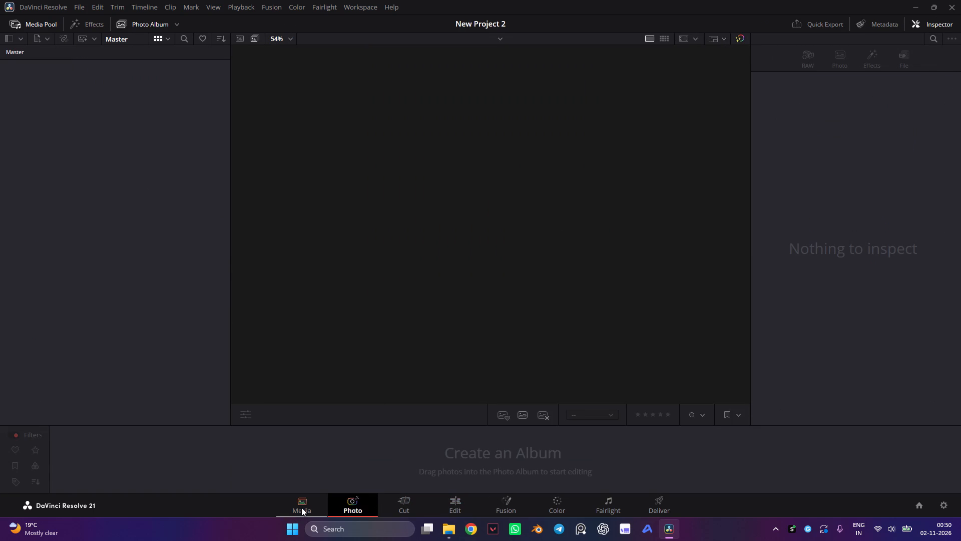
left_click(302, 507)
left_click(352, 508)
left_click(413, 511)
left_click(457, 511)
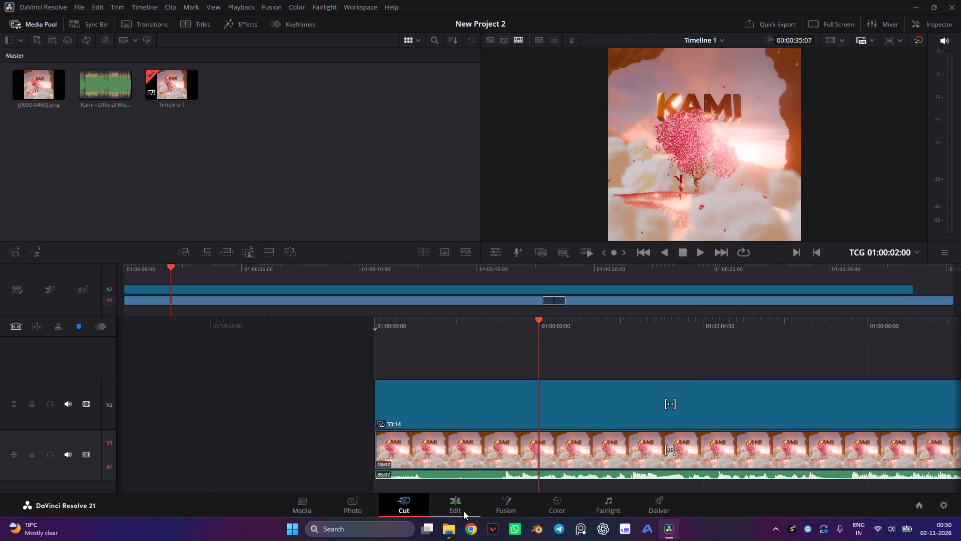
left_click(497, 509)
left_click(462, 506)
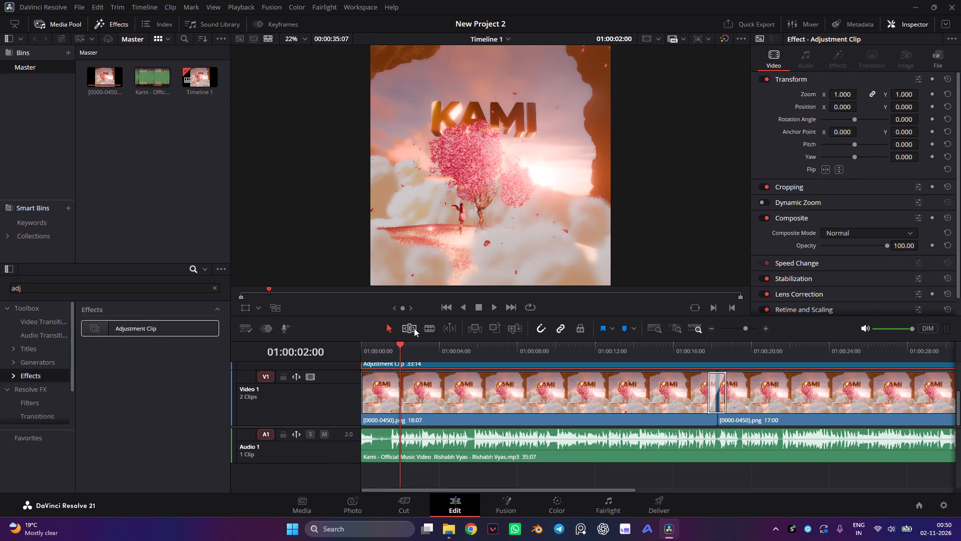
Move the music clip on Audio 1 about 12 frames later, extend its start back to the timeline start, and play from the beginning.
left_click_drag(398, 348, 289, 346)
key("space")
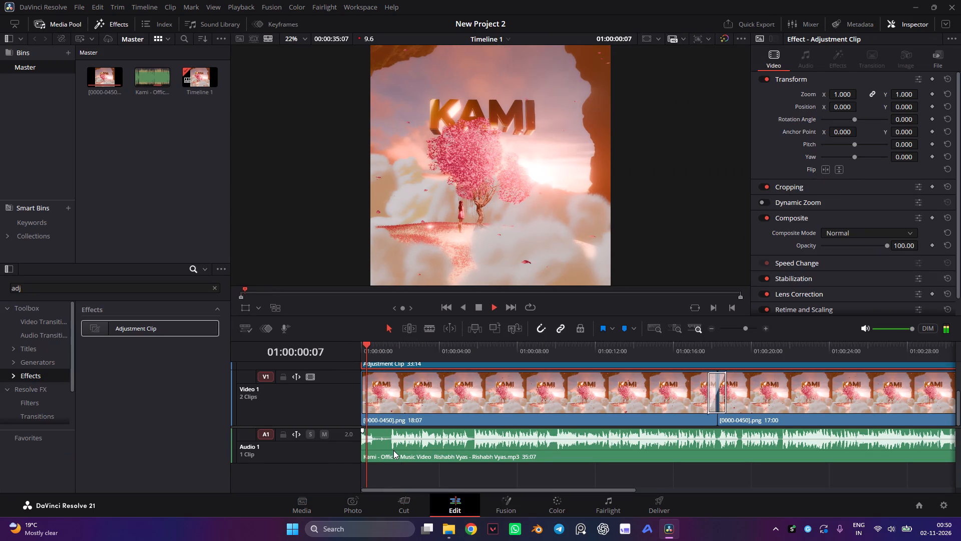
key("space")
left_click_drag(395, 447, 406, 446)
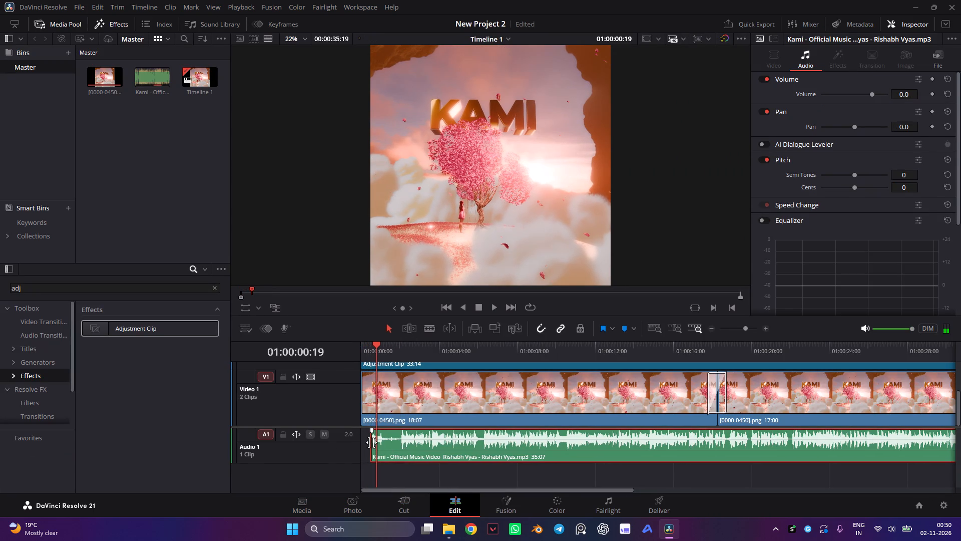
left_click_drag(371, 442, 351, 442)
left_click_drag(375, 348, 339, 348)
key("space")
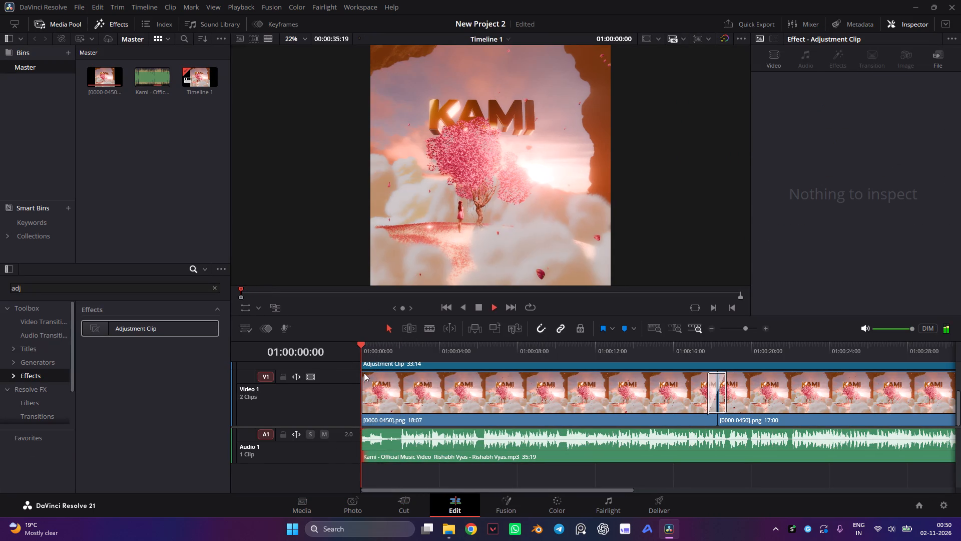
key("space")
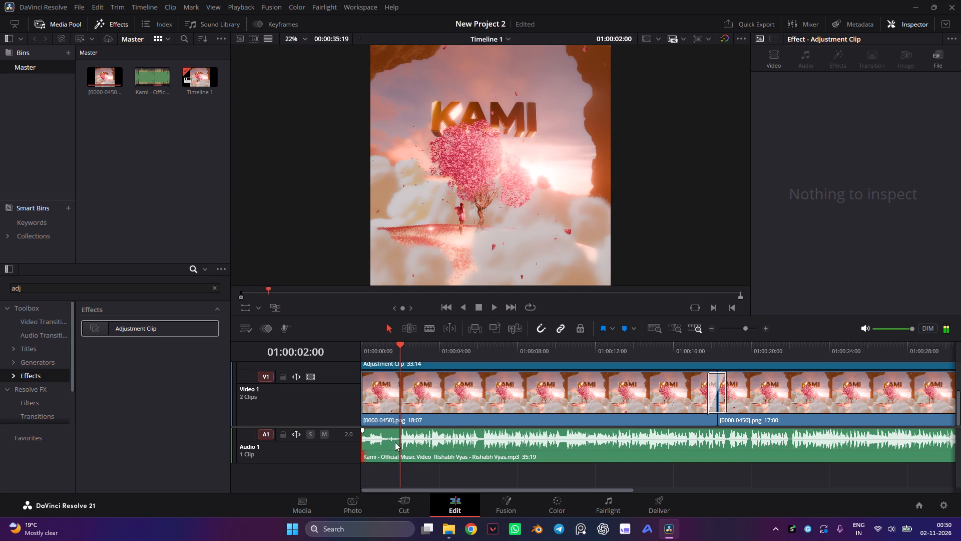
Delay the music further so the Audio 1 clip fills the timeline from its start to 36:14, and play it from the beginning.
left_click_drag(395, 442, 424, 440)
left_click_drag(391, 442, 352, 450)
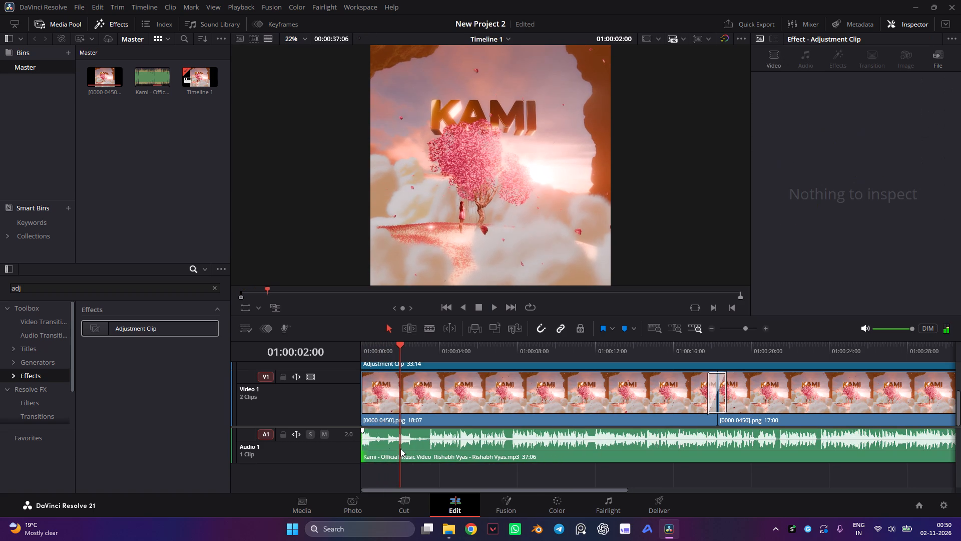
left_click_drag(362, 445, 375, 450)
left_click_drag(398, 455, 378, 453)
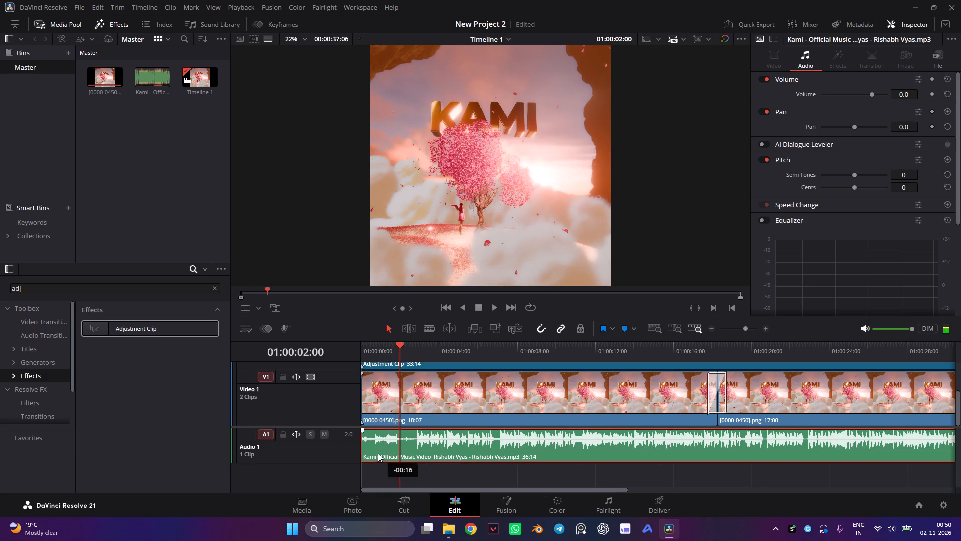
left_click_drag(378, 453, 379, 454)
left_click_drag(368, 354, 336, 357)
key("space")
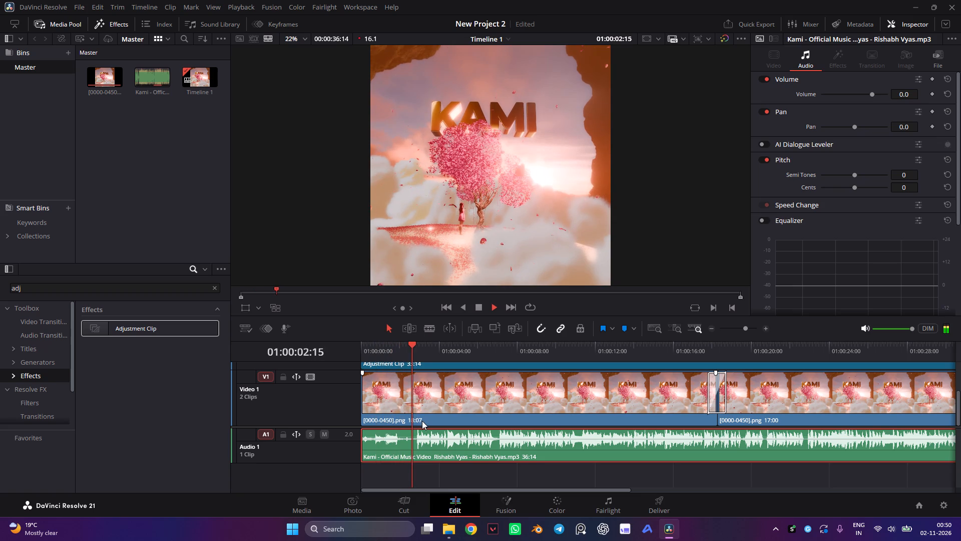
key("space")
Extend the second Kami image clip on Video 1 to 18:07 so it ends with the music.
scroll(448, 431, "down", 4, "alt")
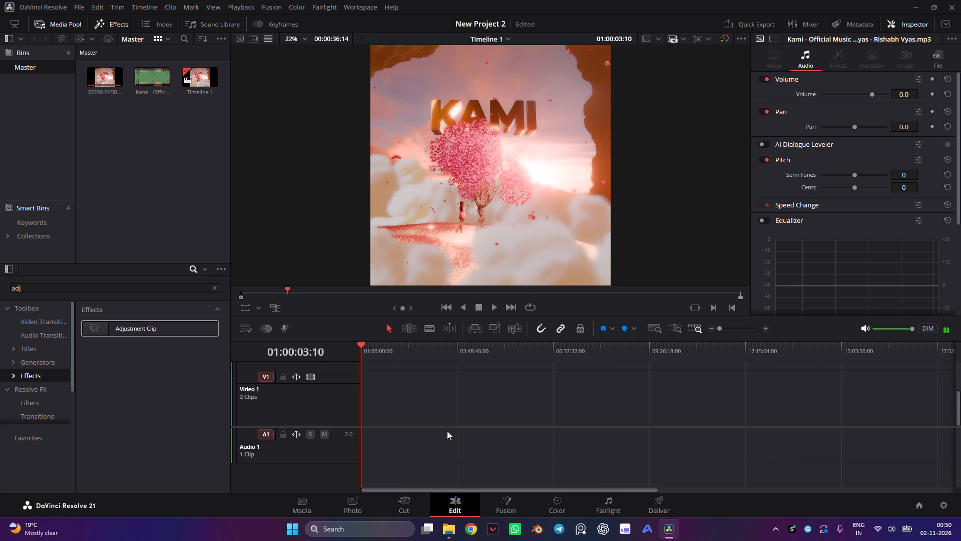
scroll(383, 399, "up", 8, "alt")
scroll(454, 390, "up", 4, "alt")
scroll(507, 404, "up", 4, "alt")
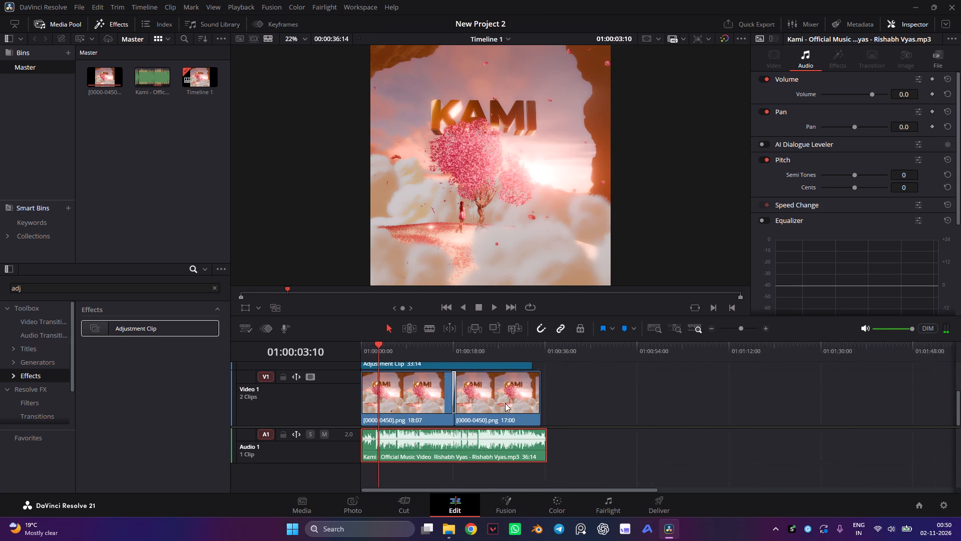
left_click_drag(570, 404, 576, 407)
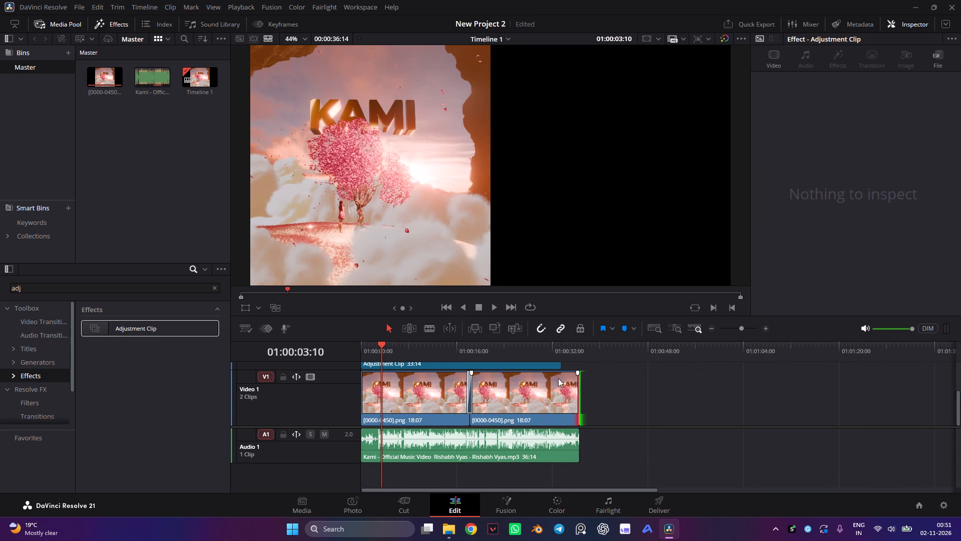
Extend the adjustment clip above Video 1 to 36:14 so it ends with the music.
left_click(550, 367)
left_click_drag(562, 364, 577, 367)
Clear the effects search and browse the video transitions for the second image clip as far as the Fusion Transitions.
left_click(548, 401)
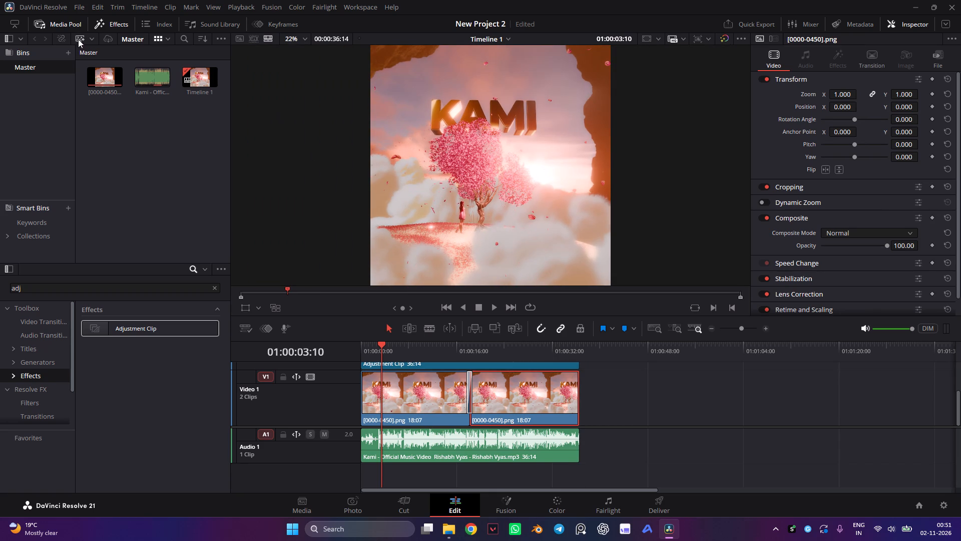
left_click(34, 326)
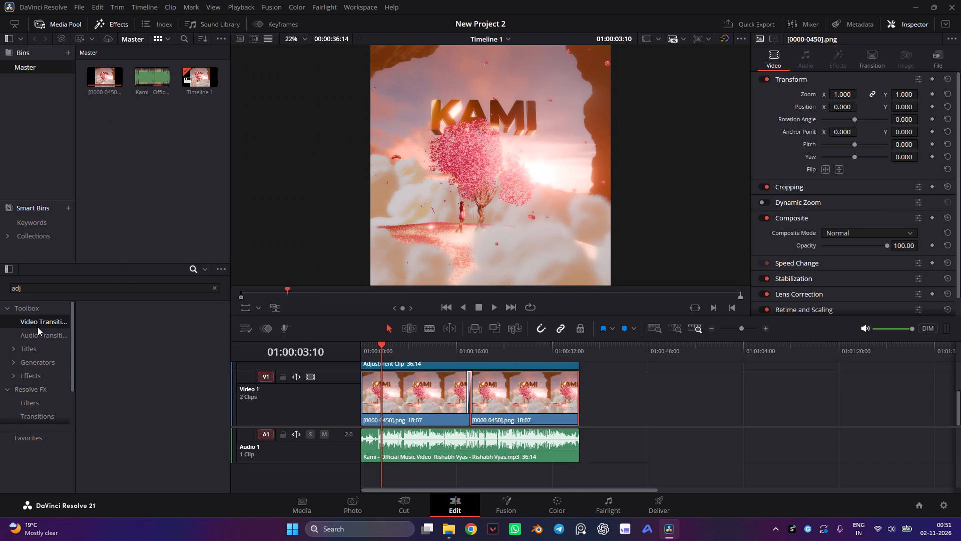
scroll(39, 327, "up", 5)
left_click(215, 287)
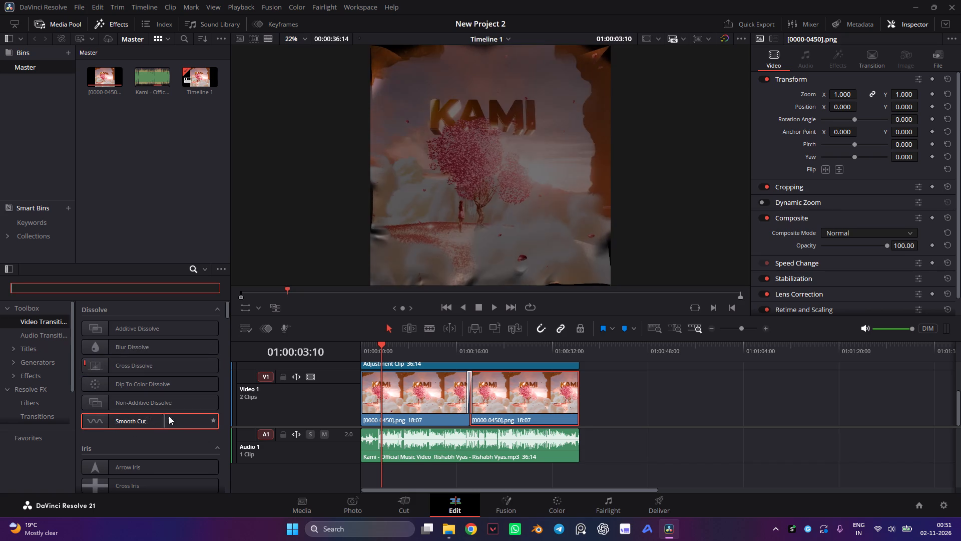
scroll(138, 395, "down", 3)
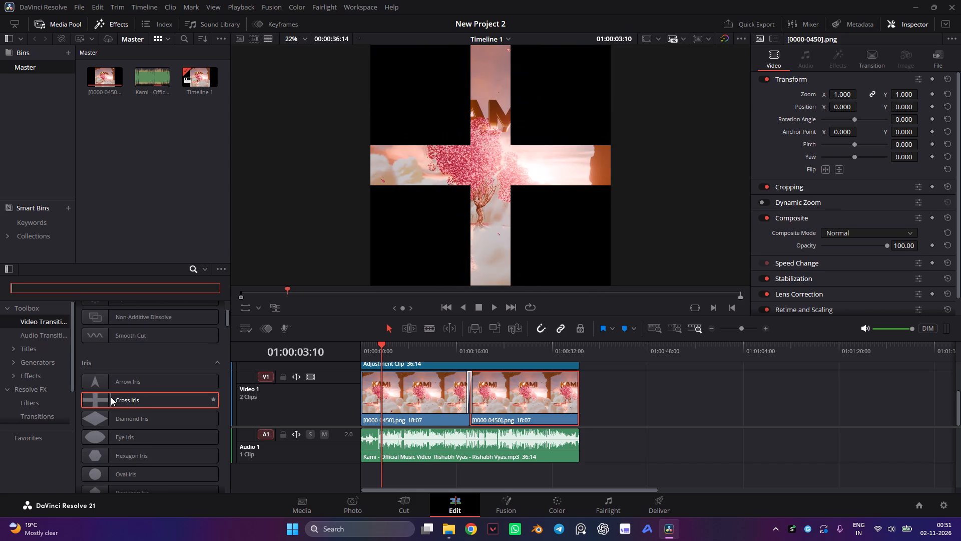
scroll(141, 386, "down", 6)
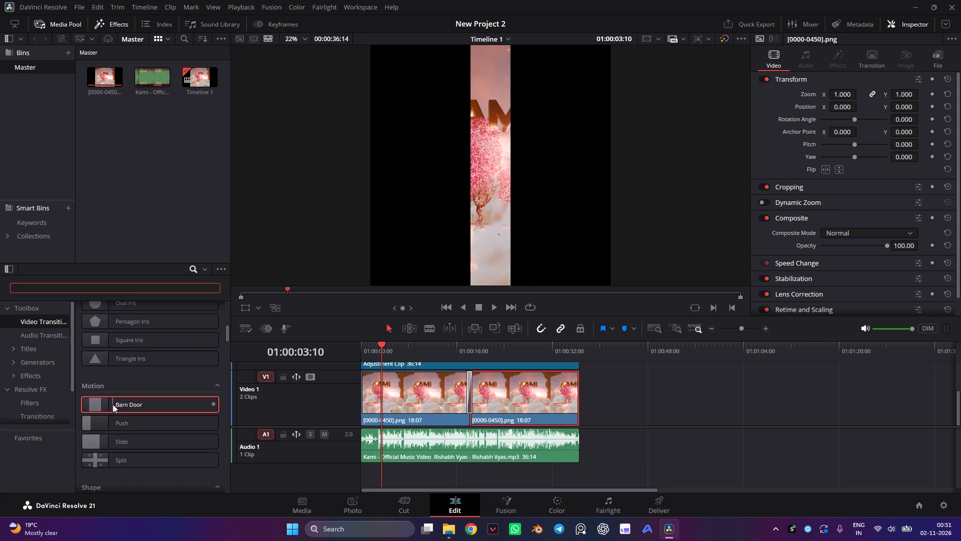
scroll(148, 405, "down", 14)
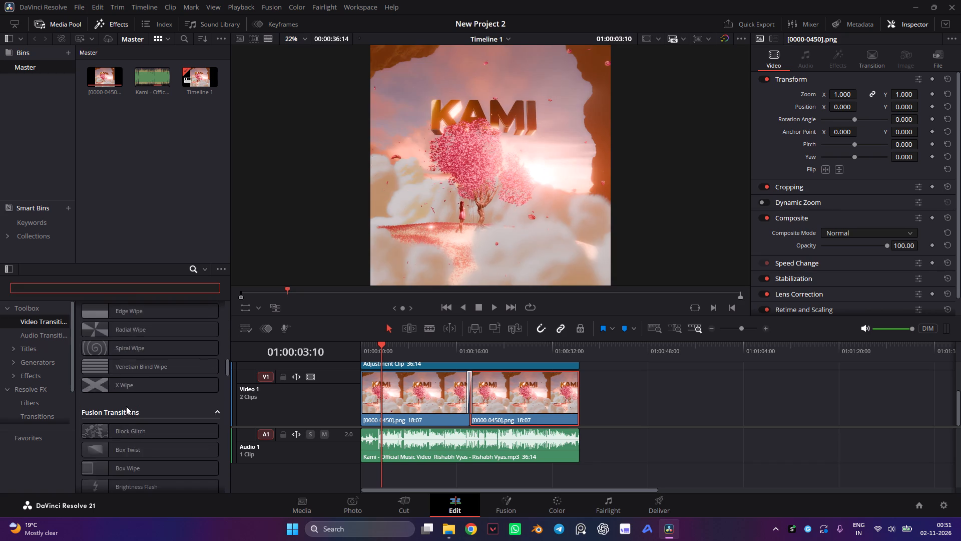
scroll(126, 406, "down", 2)
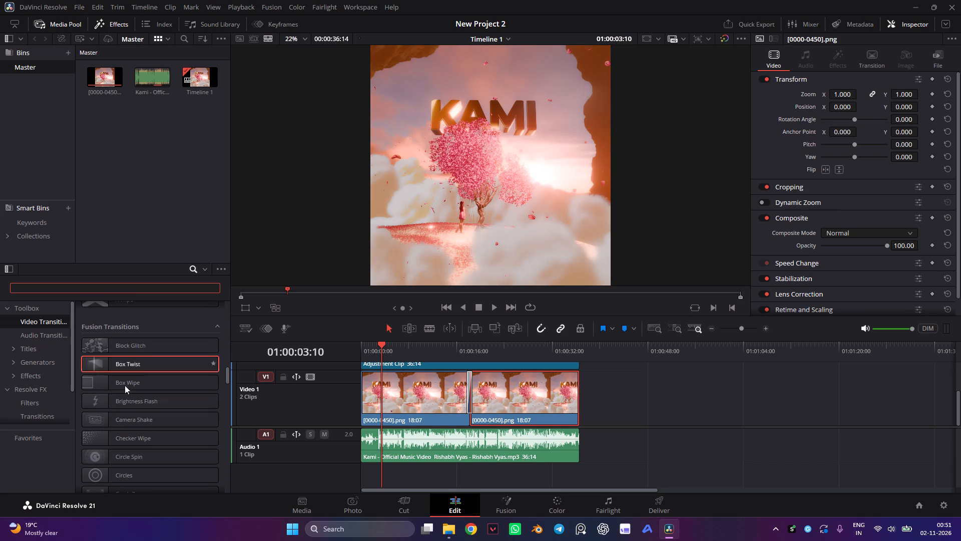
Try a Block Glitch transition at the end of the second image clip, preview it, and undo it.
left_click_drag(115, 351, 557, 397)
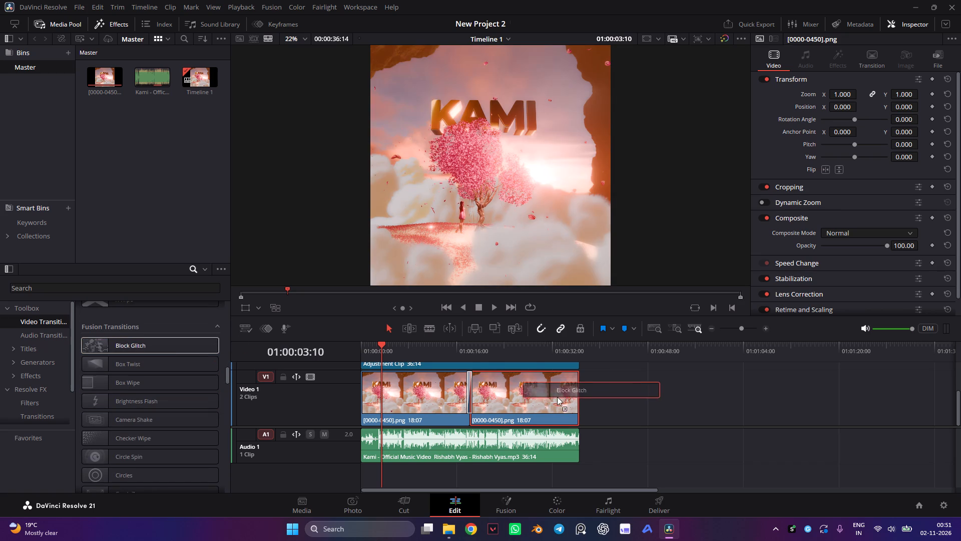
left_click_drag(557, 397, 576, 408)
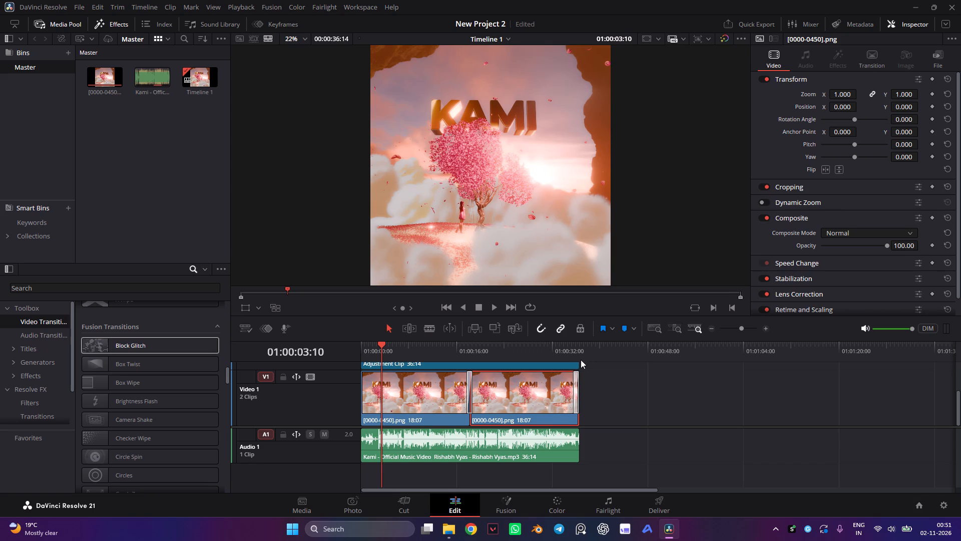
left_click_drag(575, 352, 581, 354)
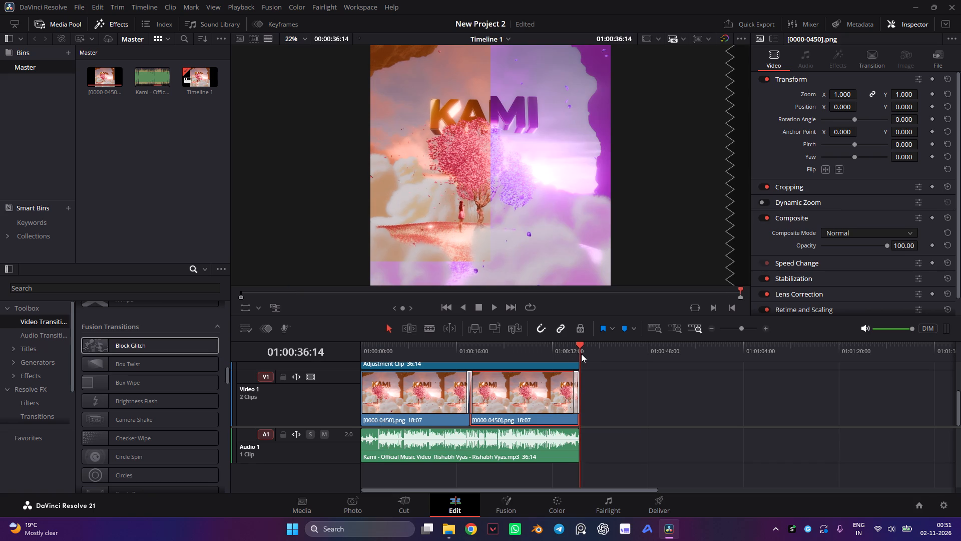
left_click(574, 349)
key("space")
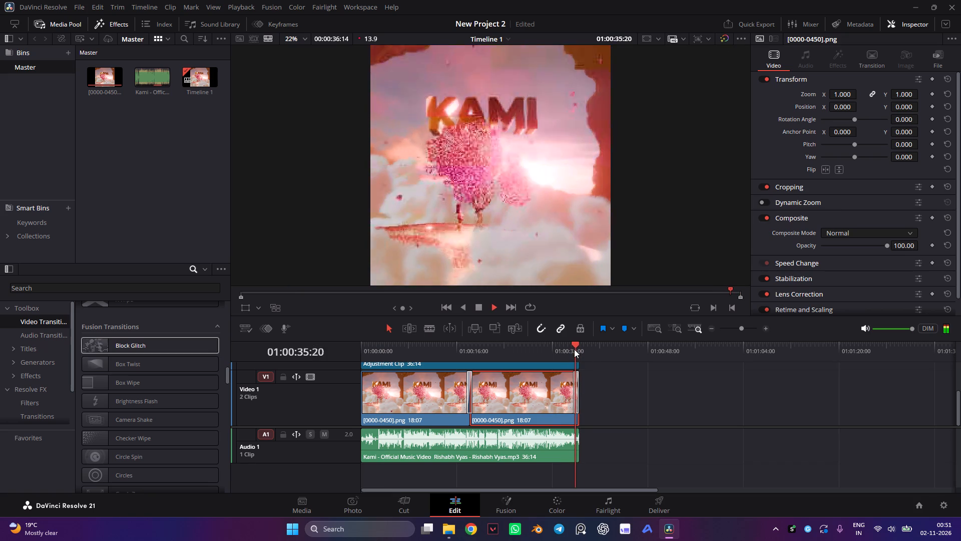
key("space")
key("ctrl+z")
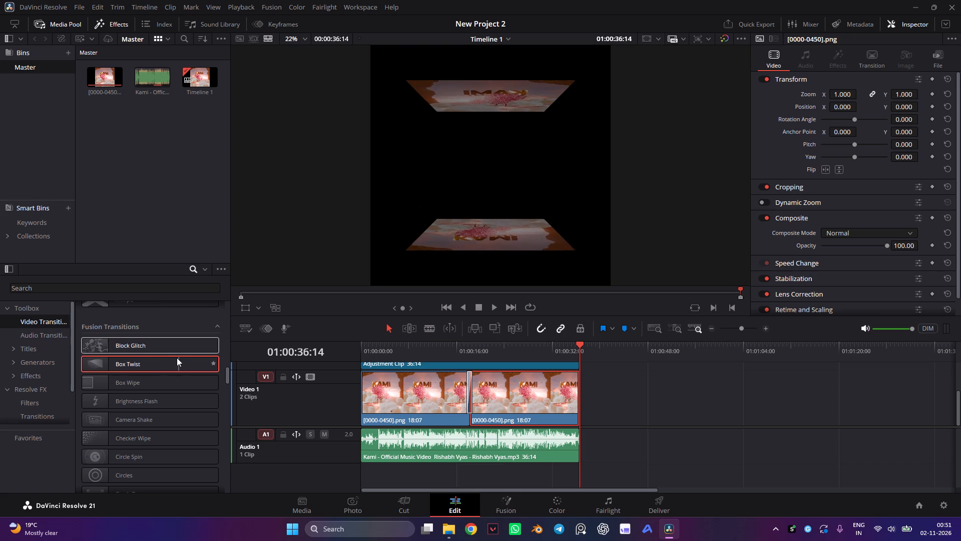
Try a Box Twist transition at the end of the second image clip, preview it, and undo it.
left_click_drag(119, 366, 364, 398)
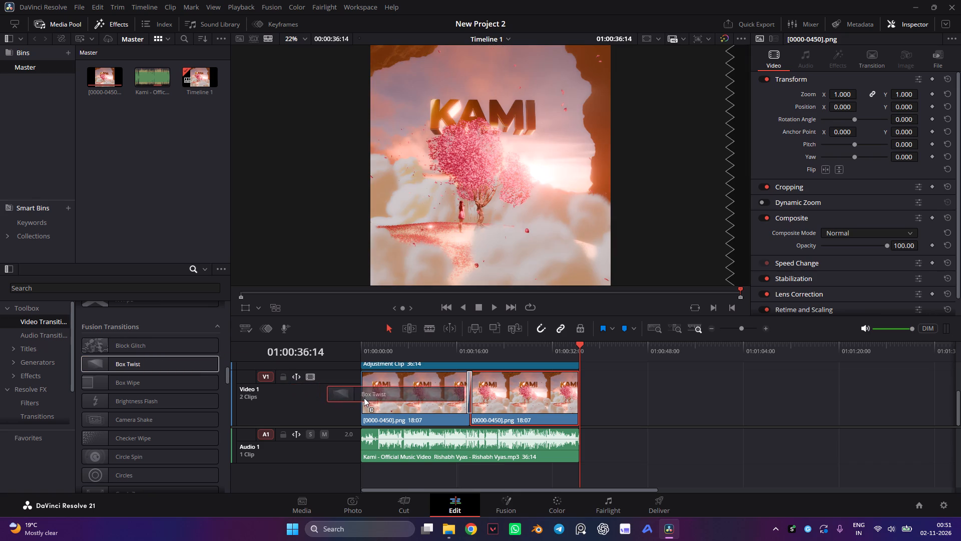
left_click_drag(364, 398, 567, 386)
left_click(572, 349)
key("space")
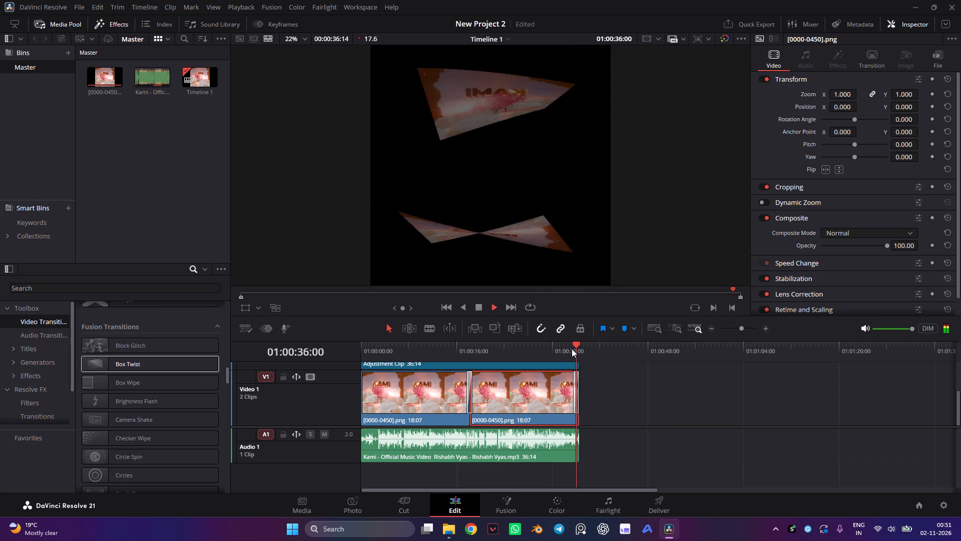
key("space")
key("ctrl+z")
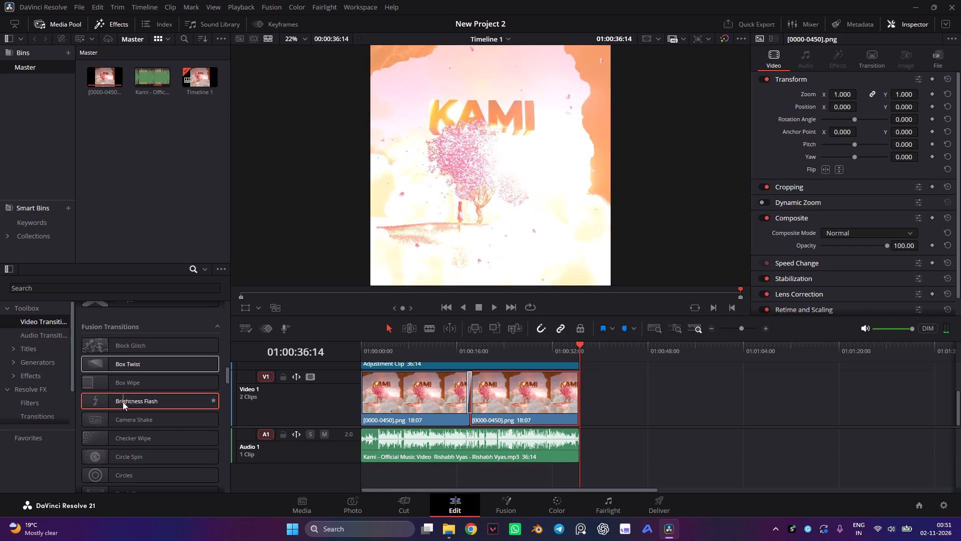
Add a Brightness Flash transition at the end of the second image clip and preview it.
left_click_drag(151, 400, 526, 403)
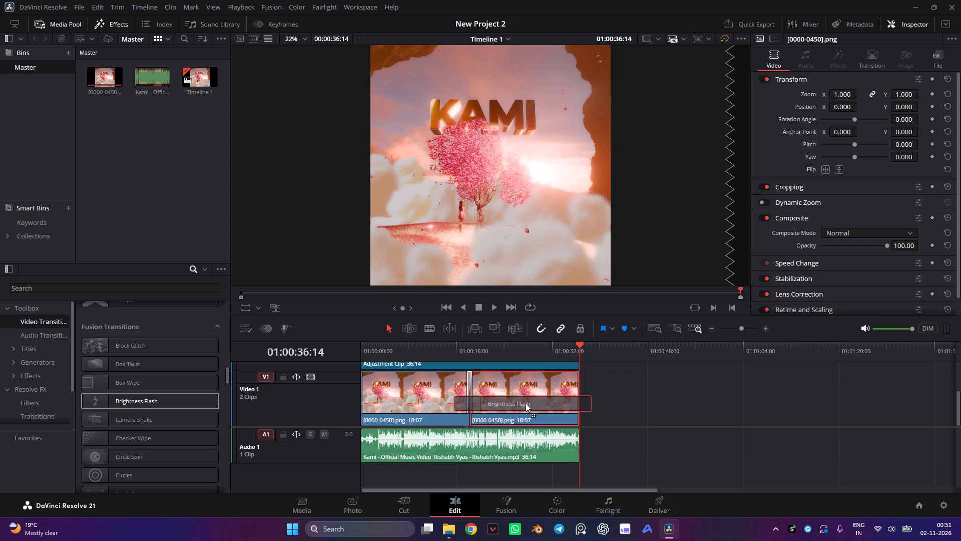
left_click_drag(526, 403, 570, 389)
left_click(565, 343)
key("space")
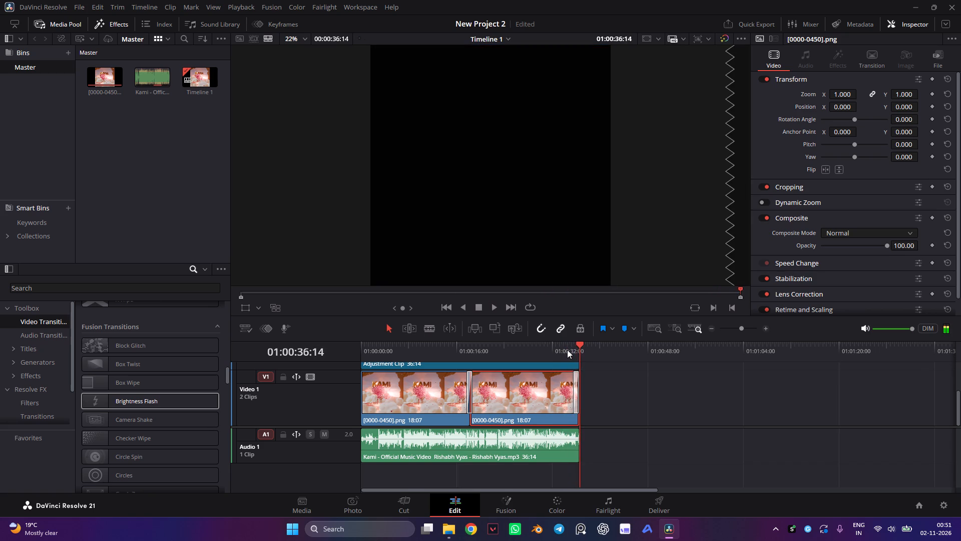
key("space")
Lengthen the closing Brightness Flash transition to 3.0 seconds and play back the ending to check it.
left_click_drag(574, 385, 562, 387)
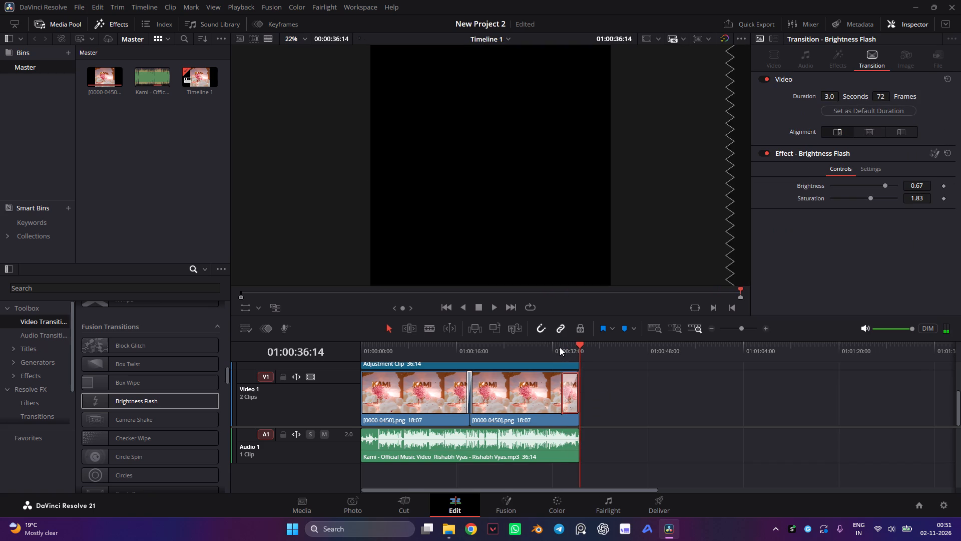
left_click(560, 346)
key("space")
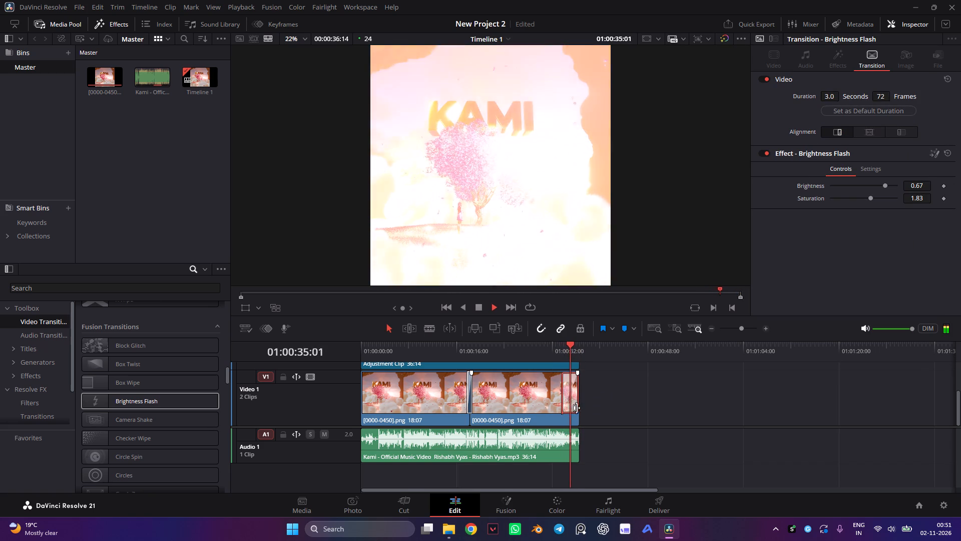
key("space")
left_click(550, 343)
key("space")
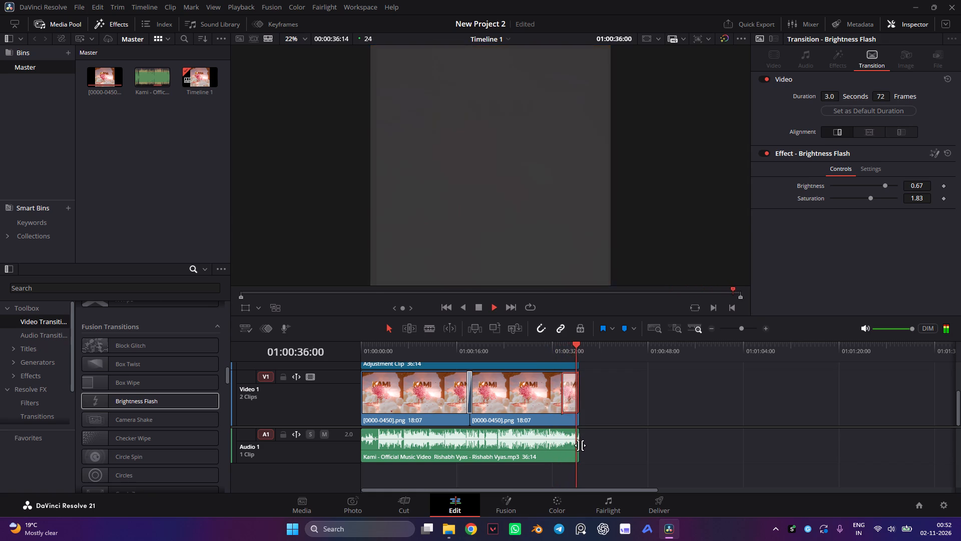
key("space")
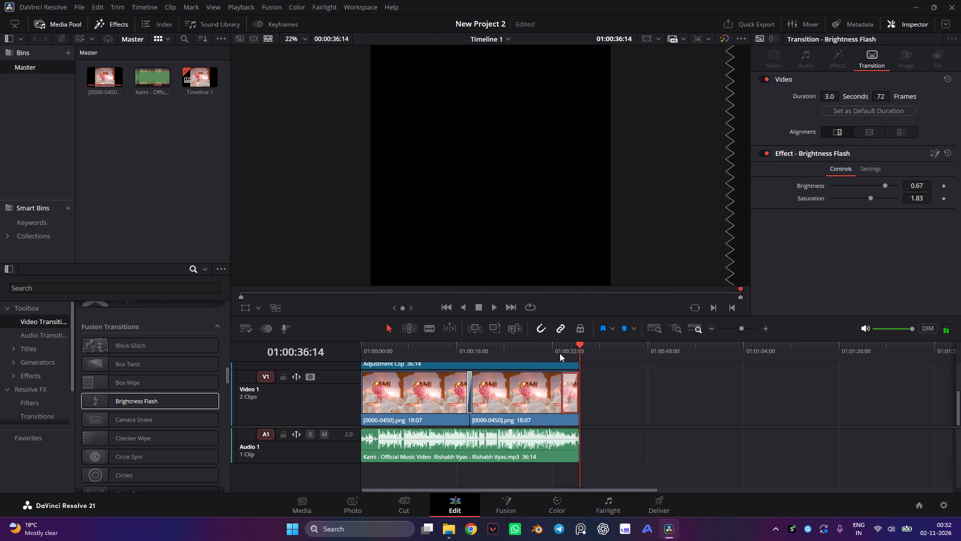
left_click(552, 340)
left_click(551, 344)
key("space")
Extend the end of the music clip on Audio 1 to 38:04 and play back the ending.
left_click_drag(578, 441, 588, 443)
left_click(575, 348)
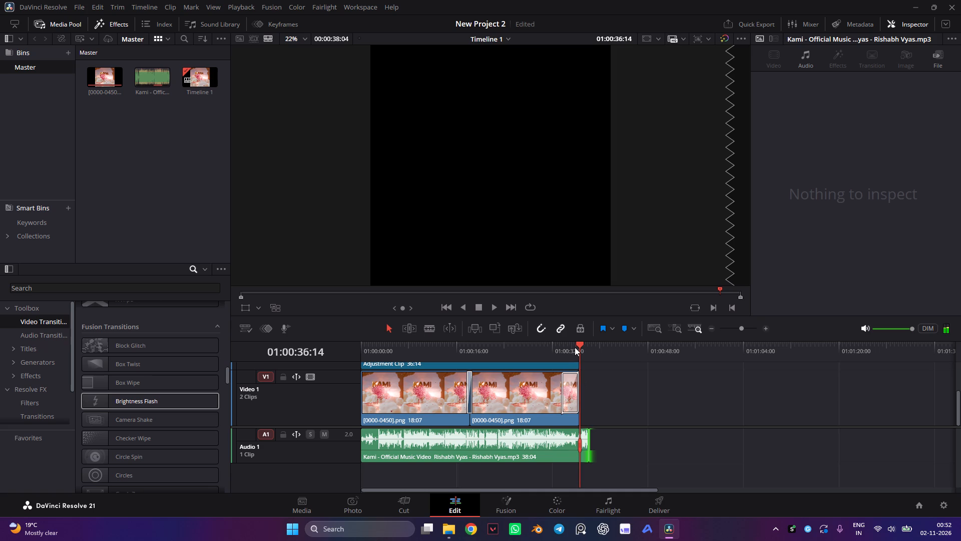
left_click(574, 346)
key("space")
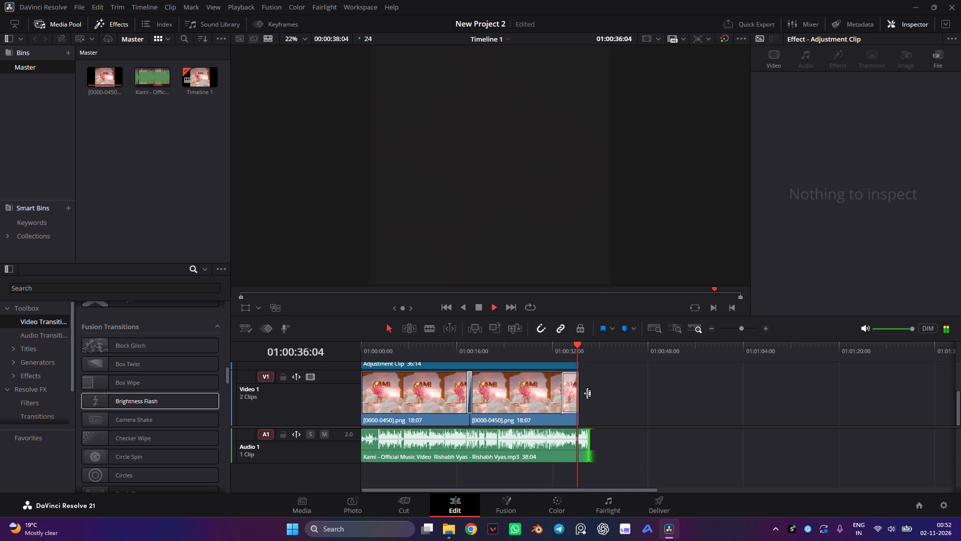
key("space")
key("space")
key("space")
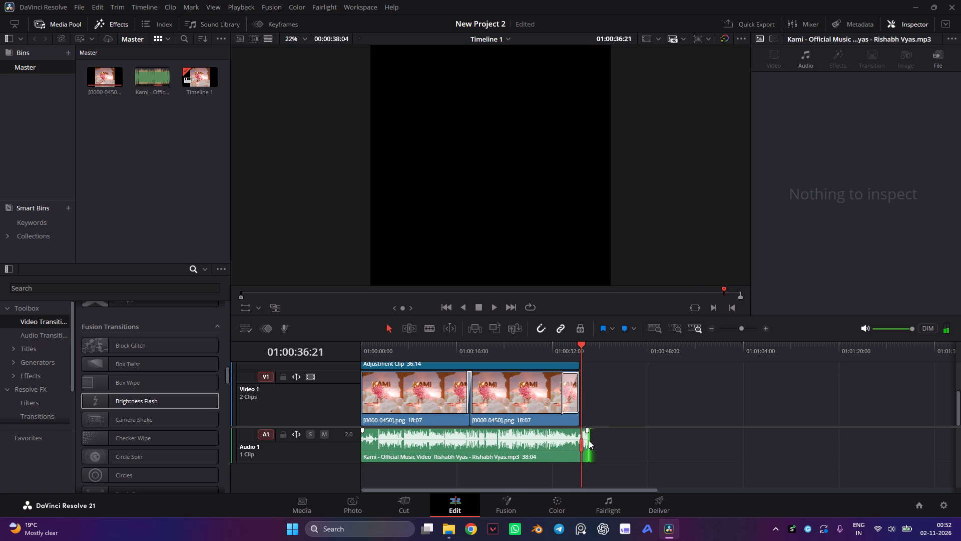
Trim the end of the music clip on Audio 1 to 36:17 and play back the ending.
left_click_drag(590, 441, 581, 443)
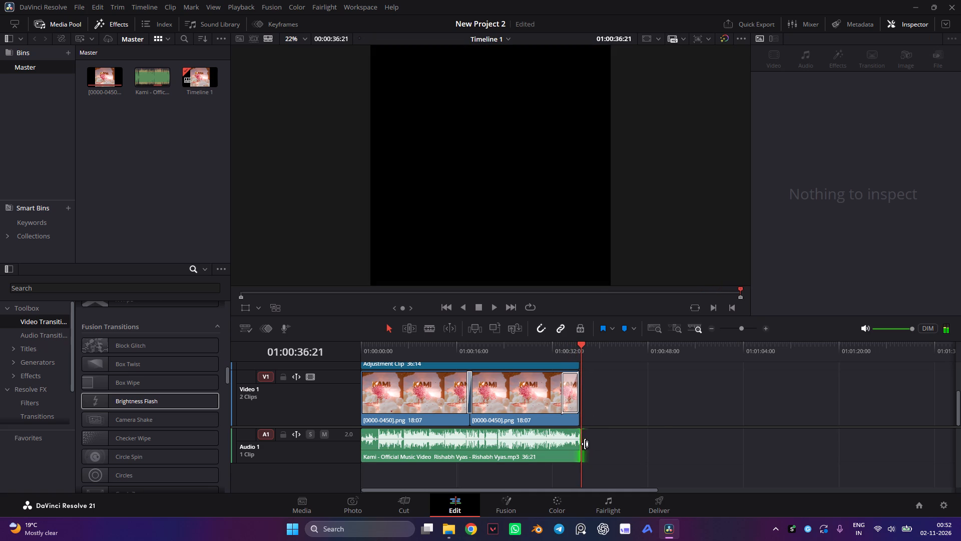
scroll(585, 444, "up", 4, "alt")
scroll(698, 432, "up", 3, "alt")
scroll(641, 441, "up", 4, "alt")
left_click_drag(657, 442, 646, 444)
left_click(633, 349)
key("space")
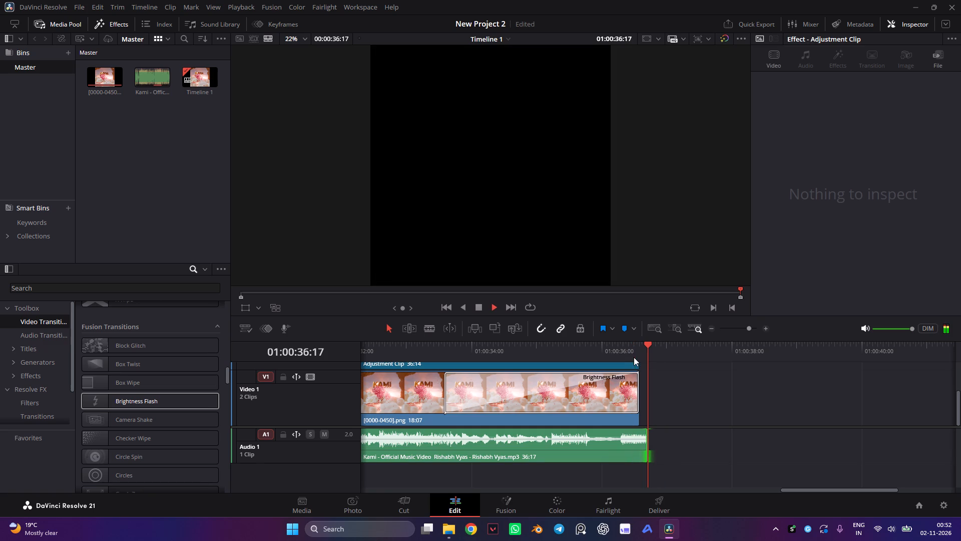
key("space")
Add a Cross Fade -3 dB audio transition at the end of the music clip and listen to it.
left_click(586, 452)
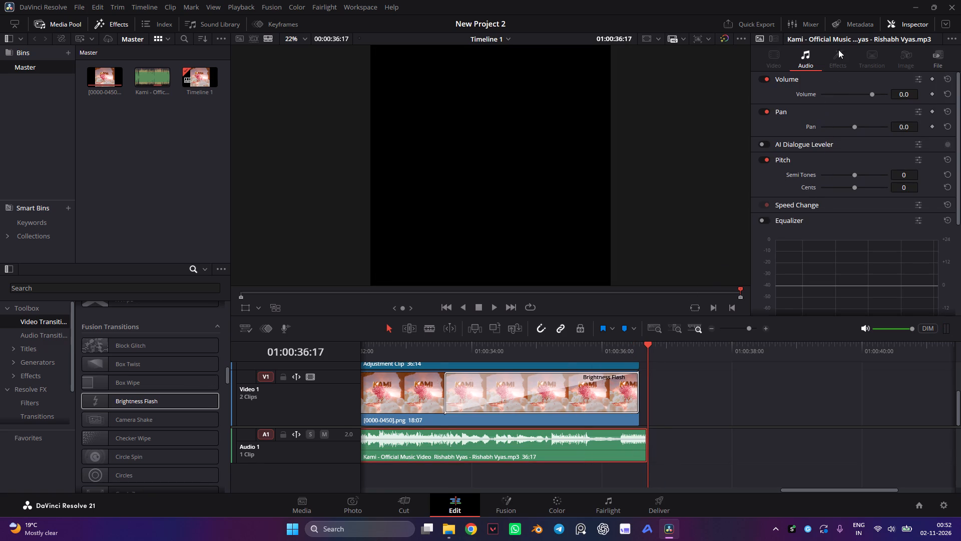
left_click(46, 333)
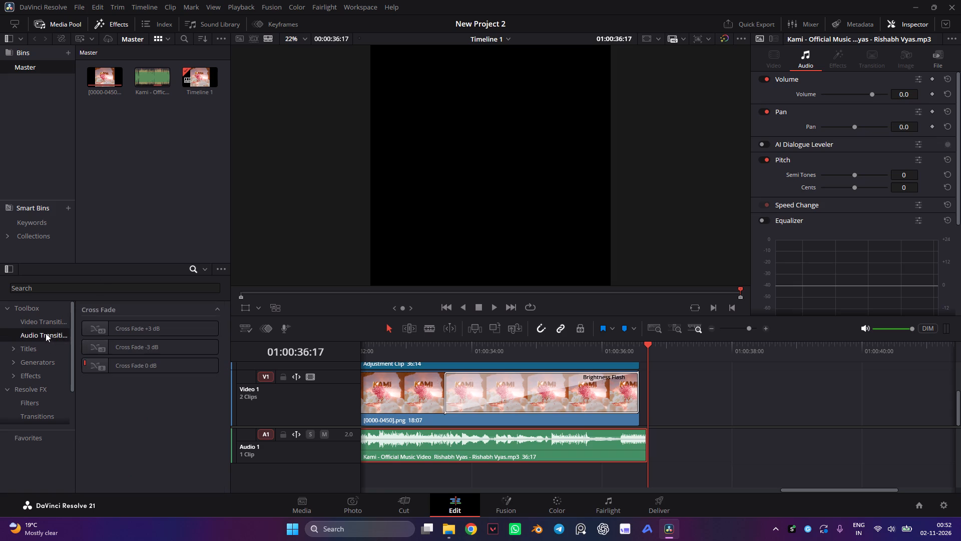
left_click_drag(139, 348, 635, 442)
left_click(571, 349)
key("space")
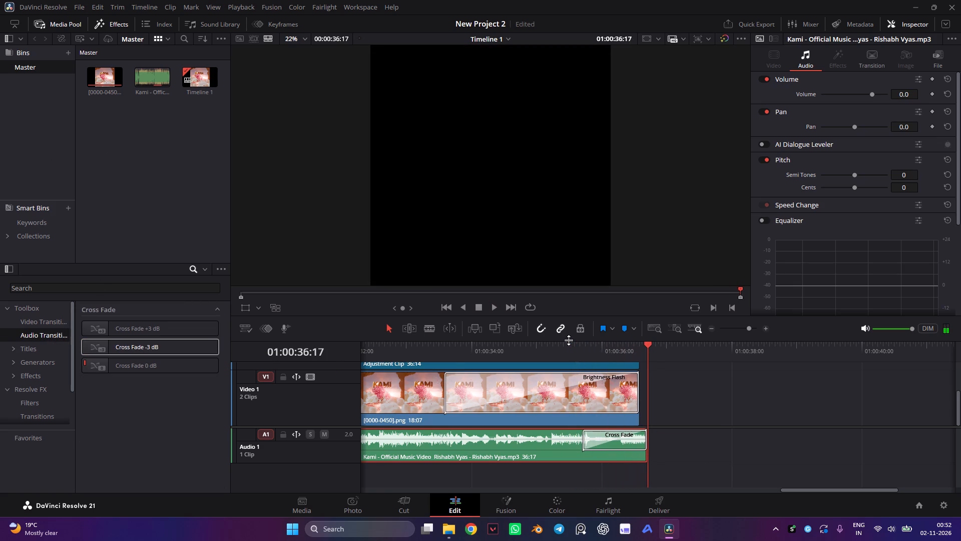
Queue the timeline for delivery as kami, replacing the existing file, and start rendering the new job.
left_click(663, 506)
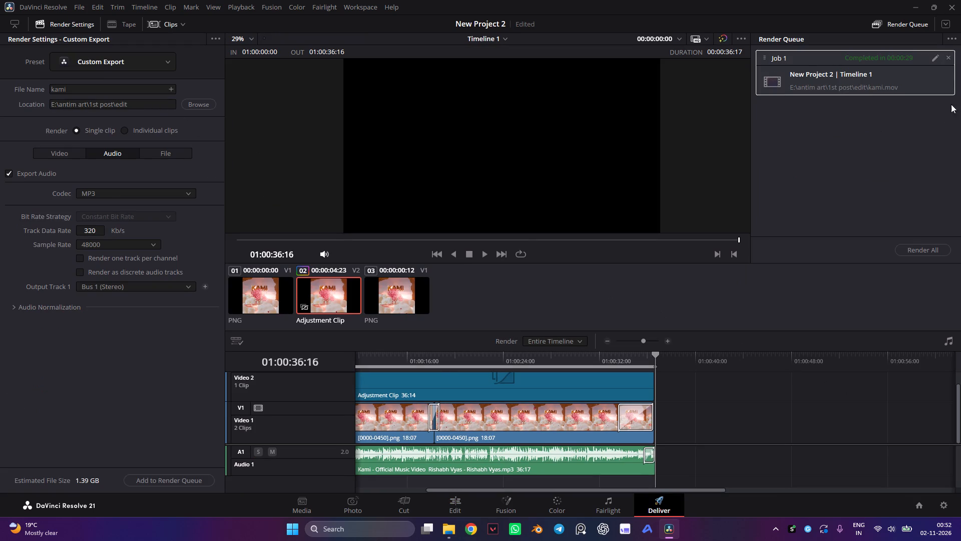
left_click(168, 479)
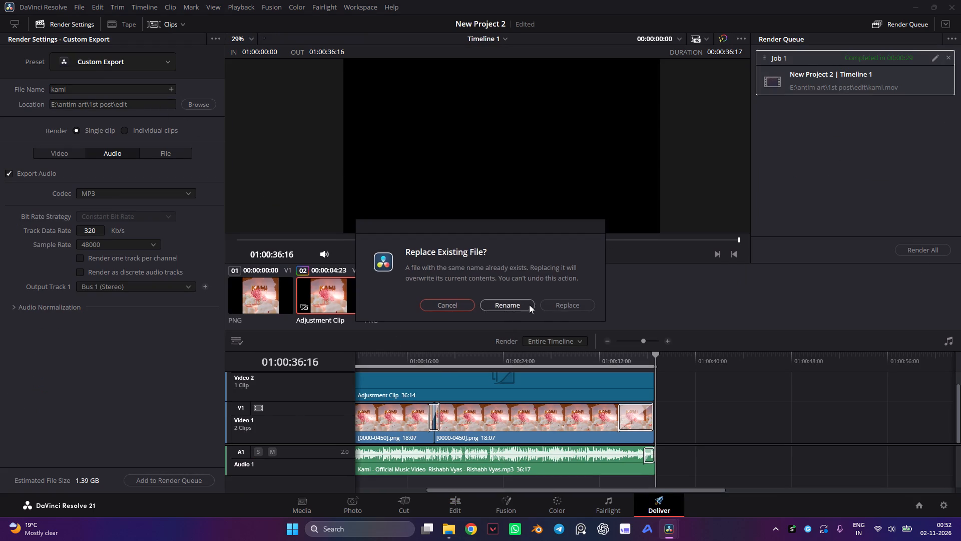
left_click(563, 306)
left_click(932, 248)
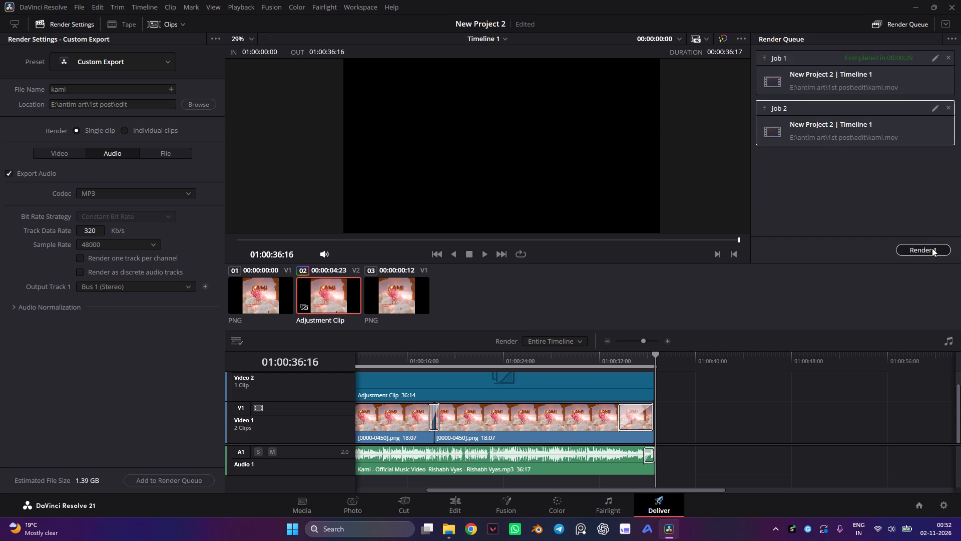
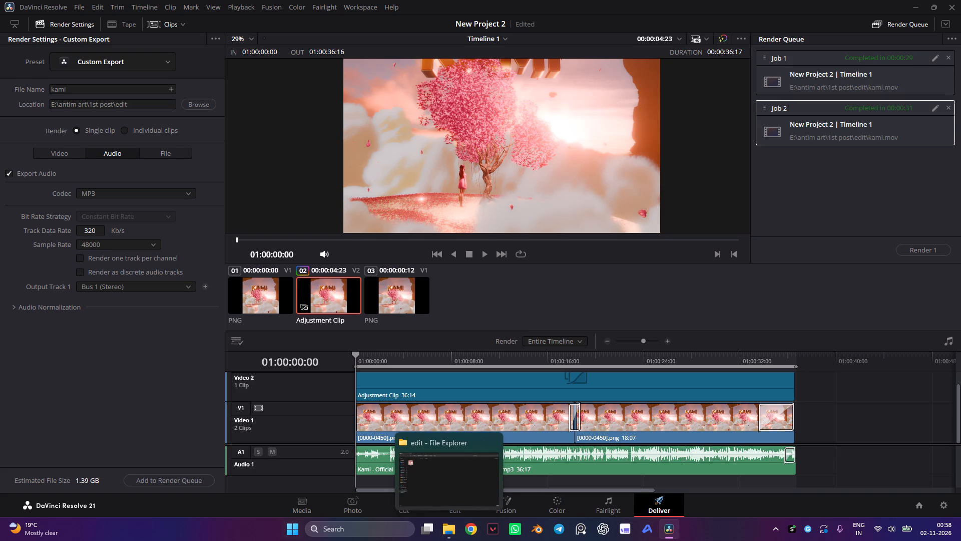
Switch to File Explorer and play the rendered kami video from the edit folder, then close the player and play the video again.
left_click(450, 527)
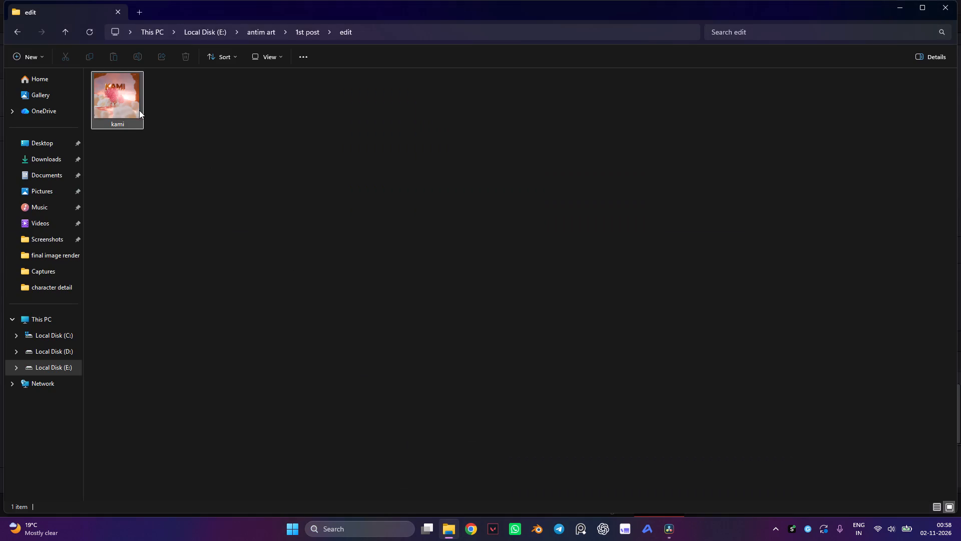
double_click(139, 110)
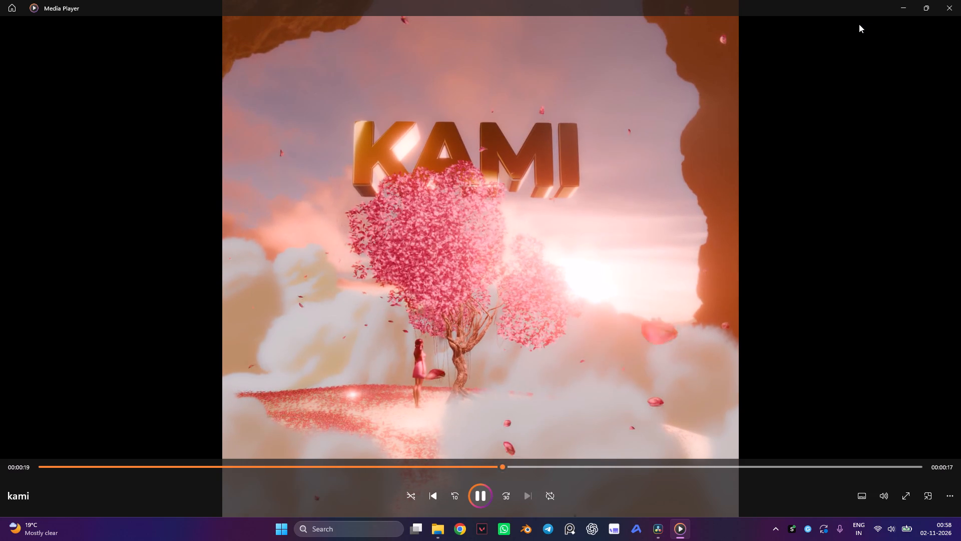
left_click(948, 0)
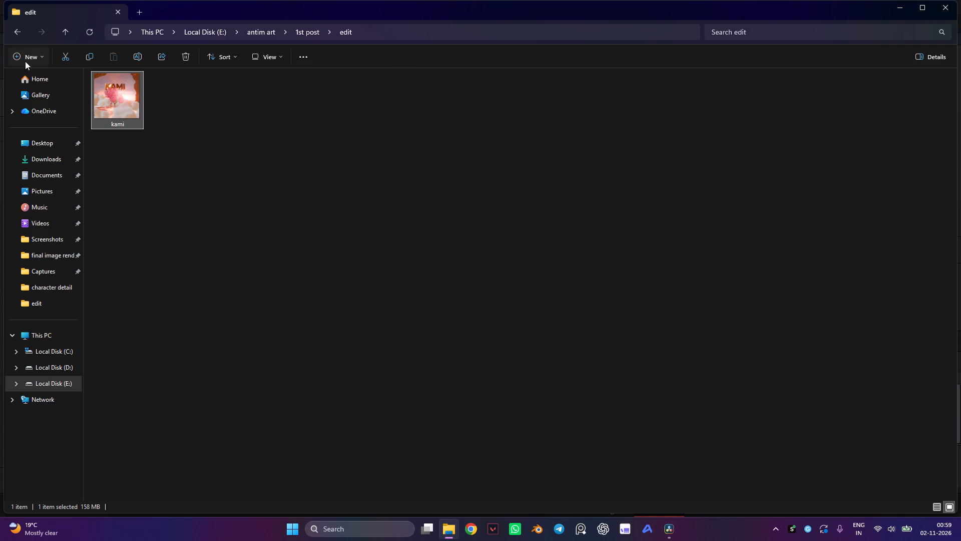
double_click(114, 86)
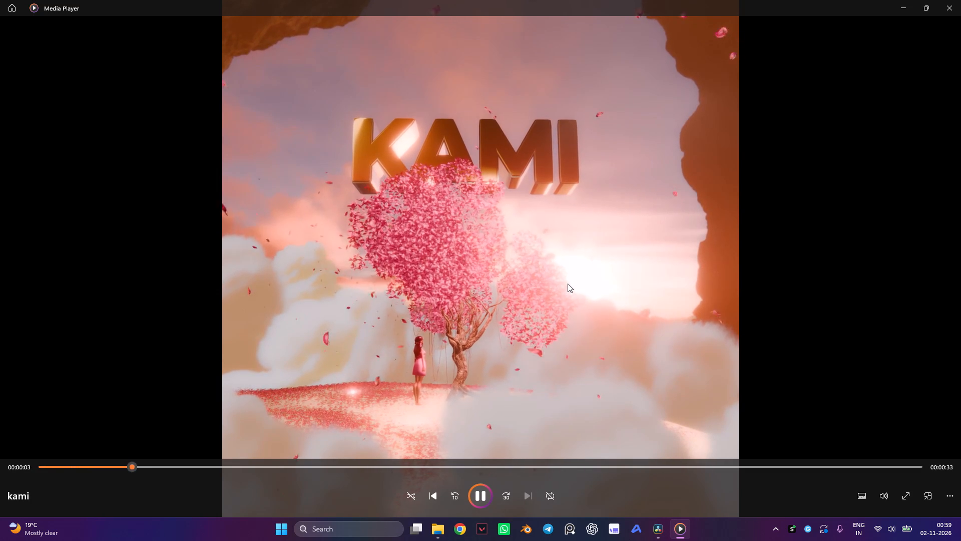
Pause and resume playback of the rendered kami video to review it, and close the player.
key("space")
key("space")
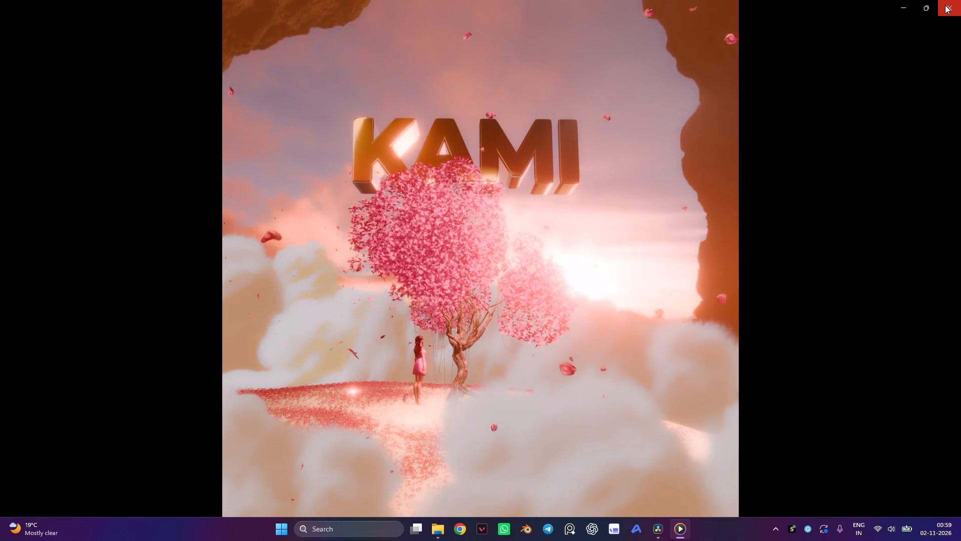